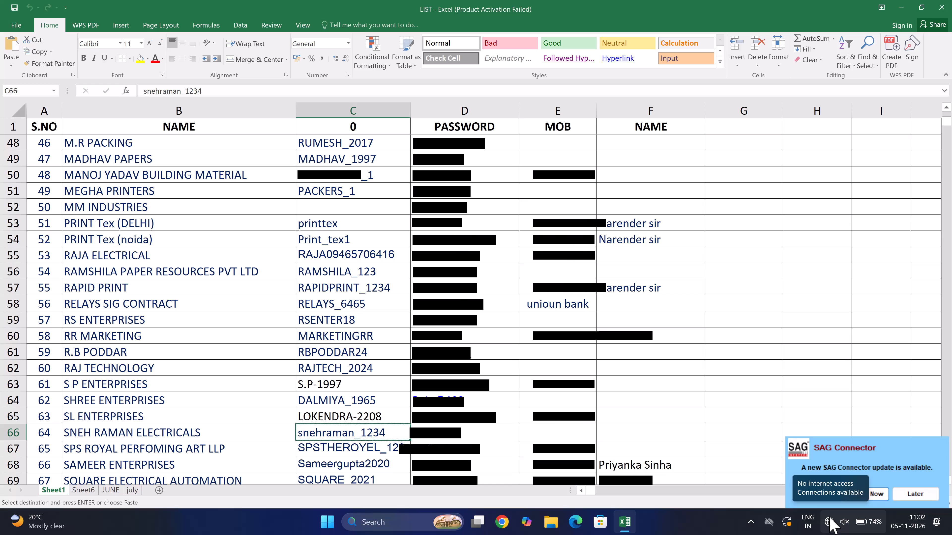
Connect the computer to the Airtel_Snehramanelectricals Wi-Fi network.
left_click(829, 516)
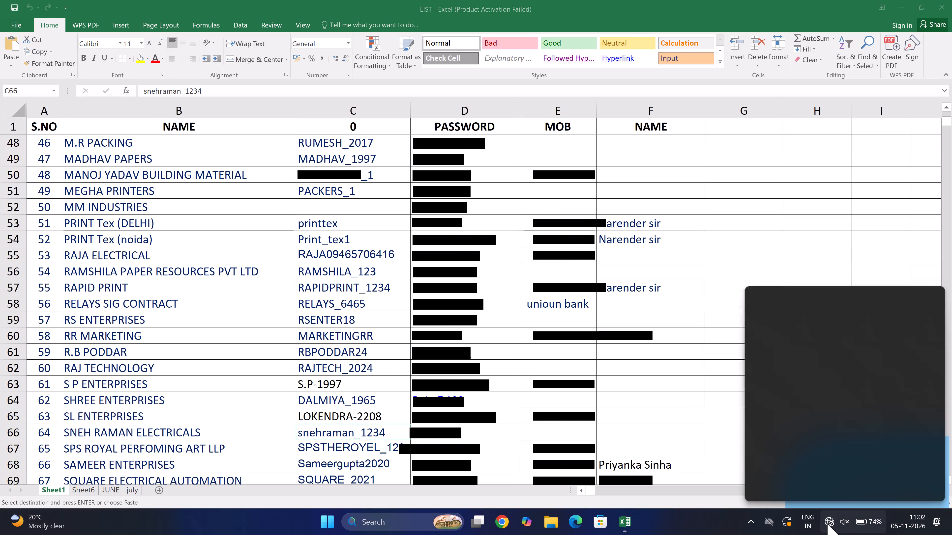
left_click(799, 323)
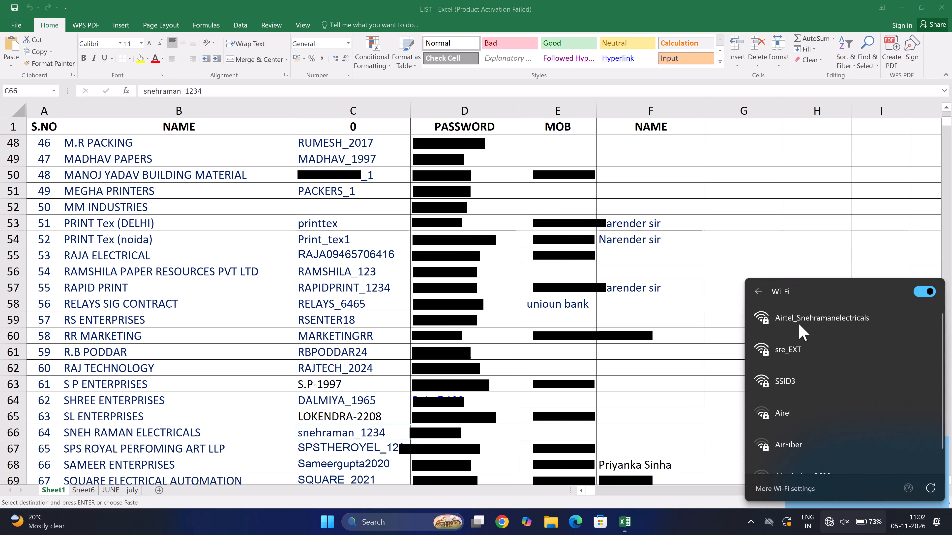
left_click(820, 321)
left_click(873, 366)
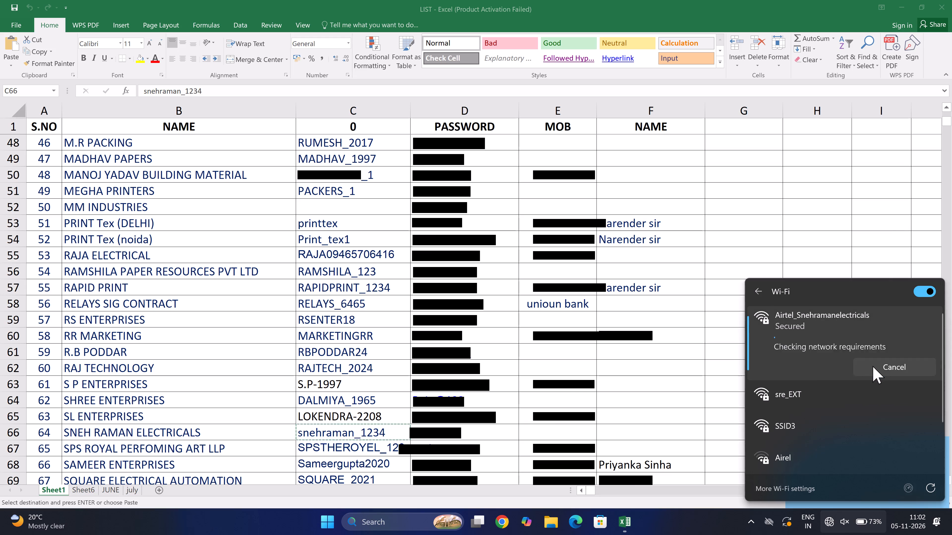
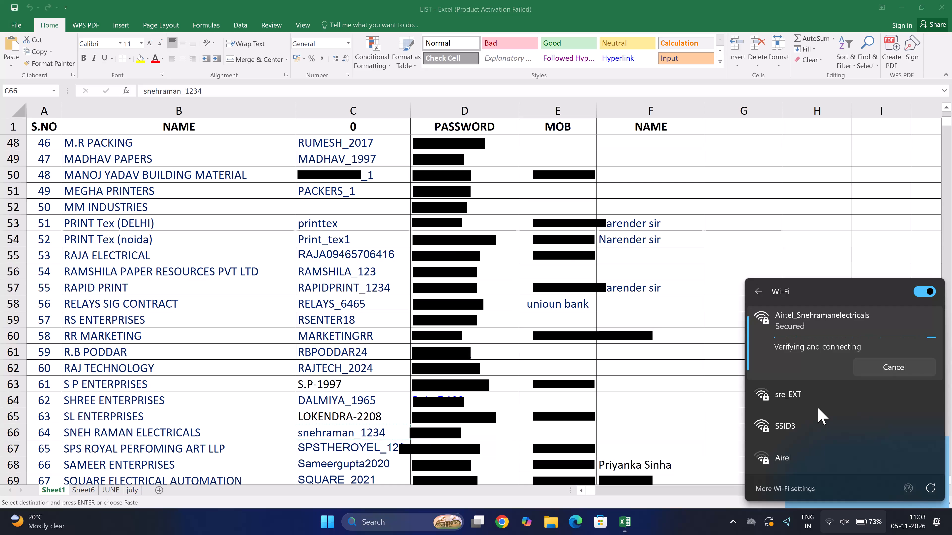
Dismiss the Wi-Fi network list and open the Google Chrome browser.
left_click(724, 401)
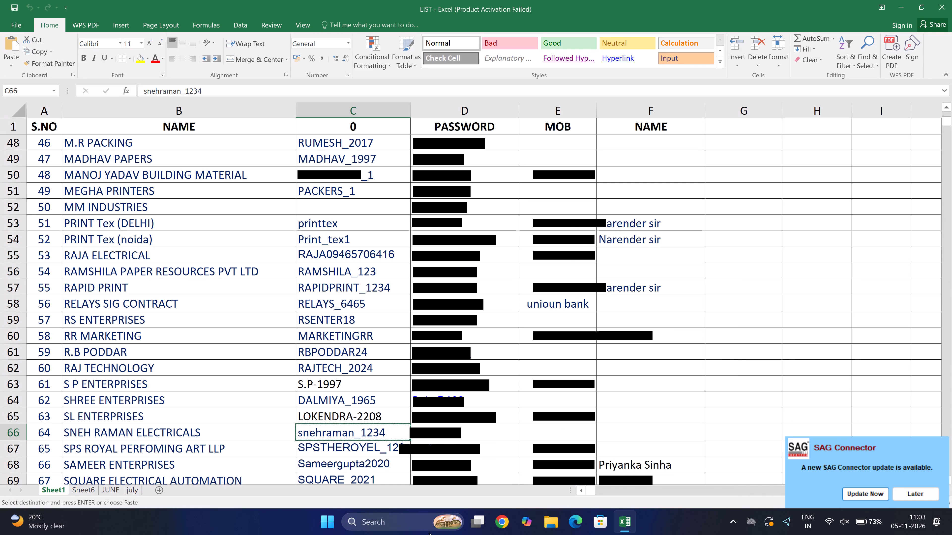
left_click(504, 519)
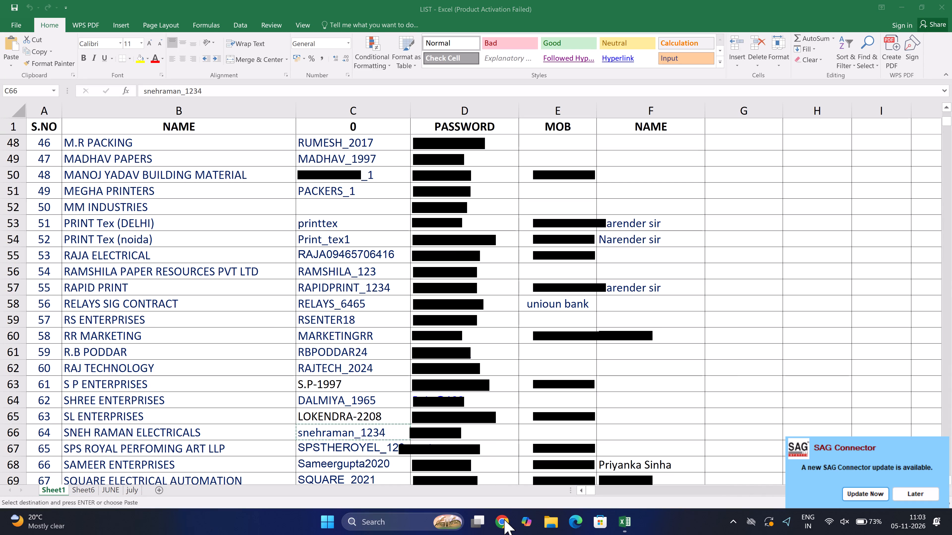
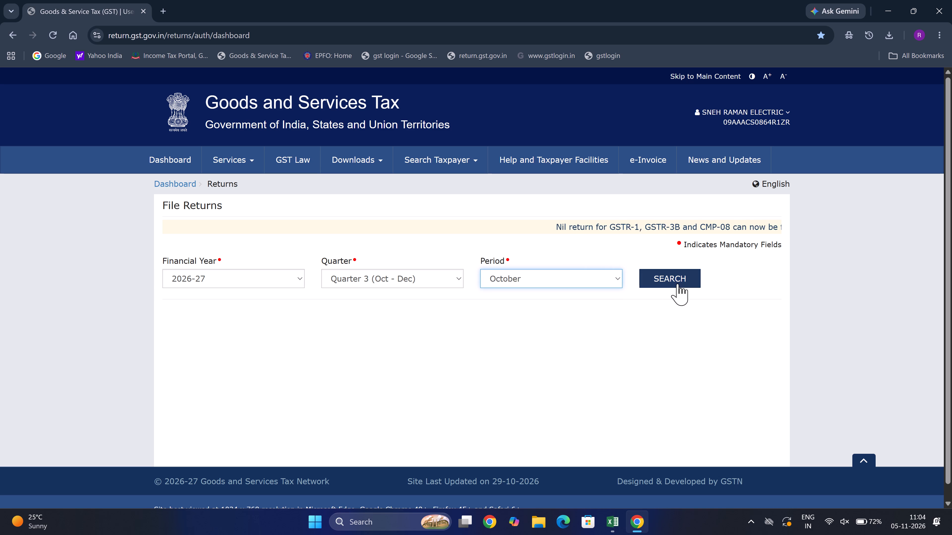
Search the returns for October, Quarter 3 (Oct - Dec) of 2026-27 and open GSTR-1 for outward supplies.
left_click(675, 279)
scroll(675, 279, "down", 3)
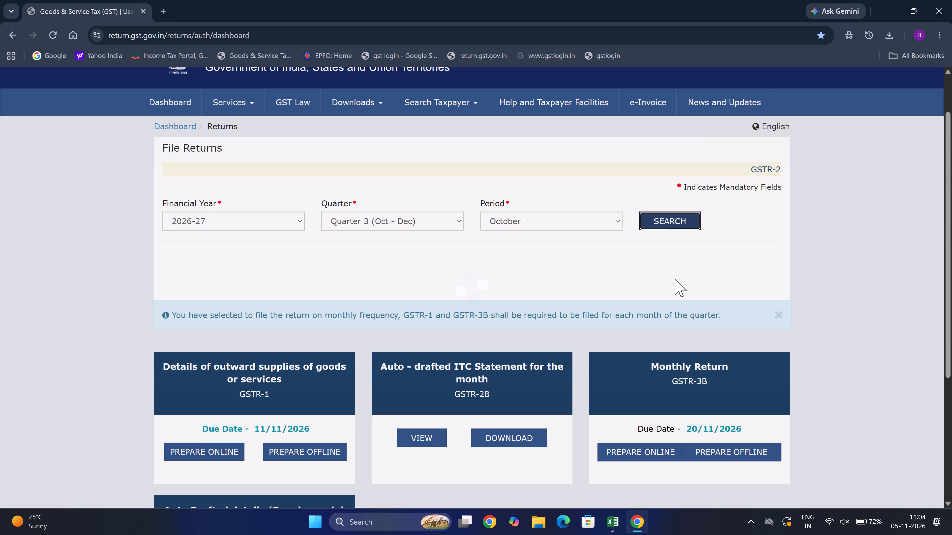
scroll(675, 279, "down", 2)
left_click(316, 195)
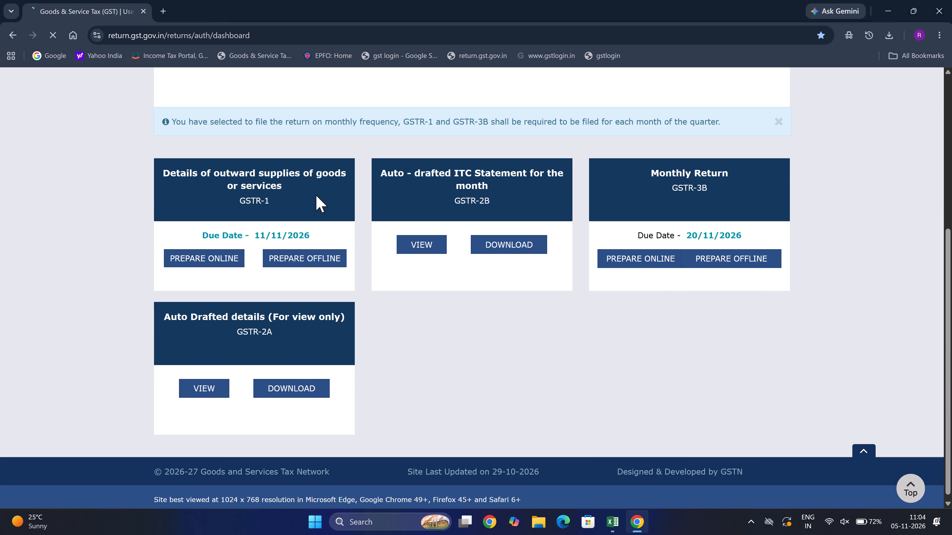
Examine the record details sections of the October GSTR-1 return.
scroll(316, 195, "down", 1)
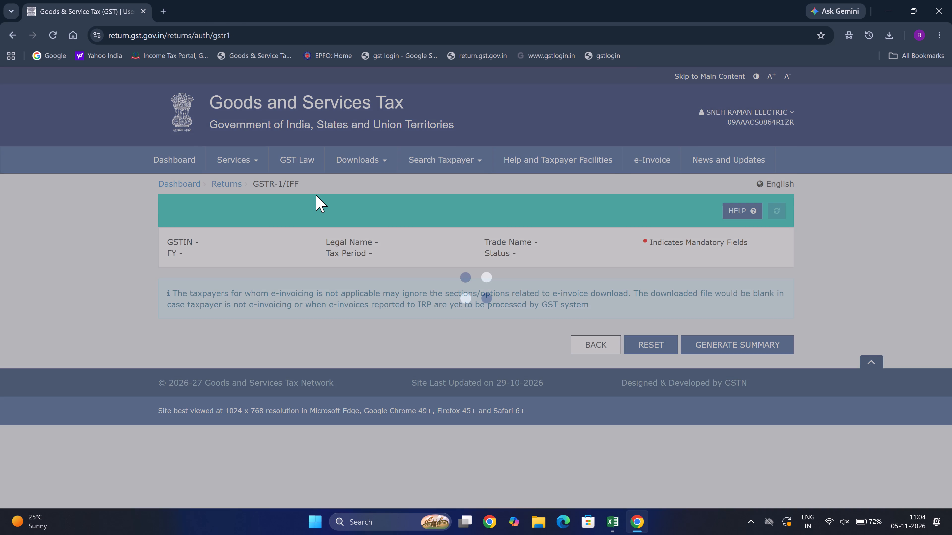
scroll(316, 195, "down", 2)
scroll(619, 294, "down", 1)
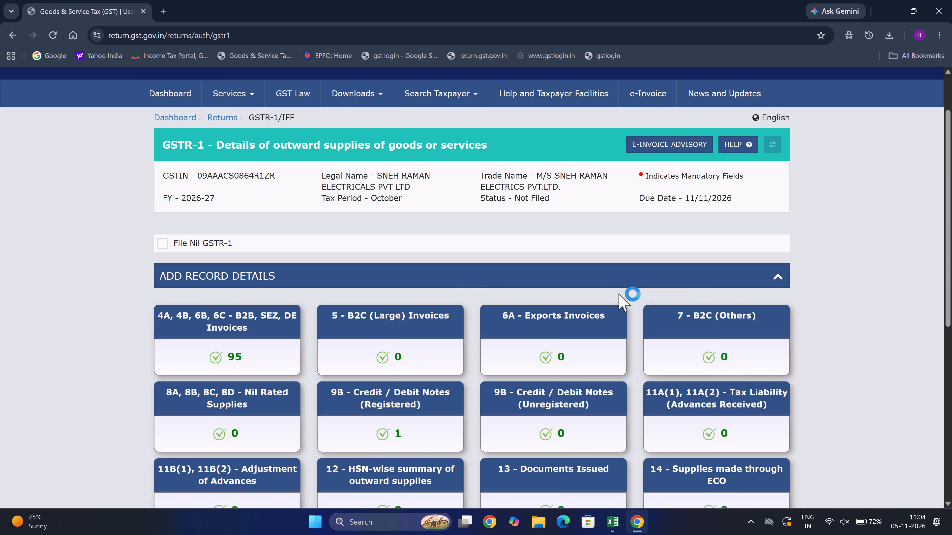
scroll(619, 294, "down", 1)
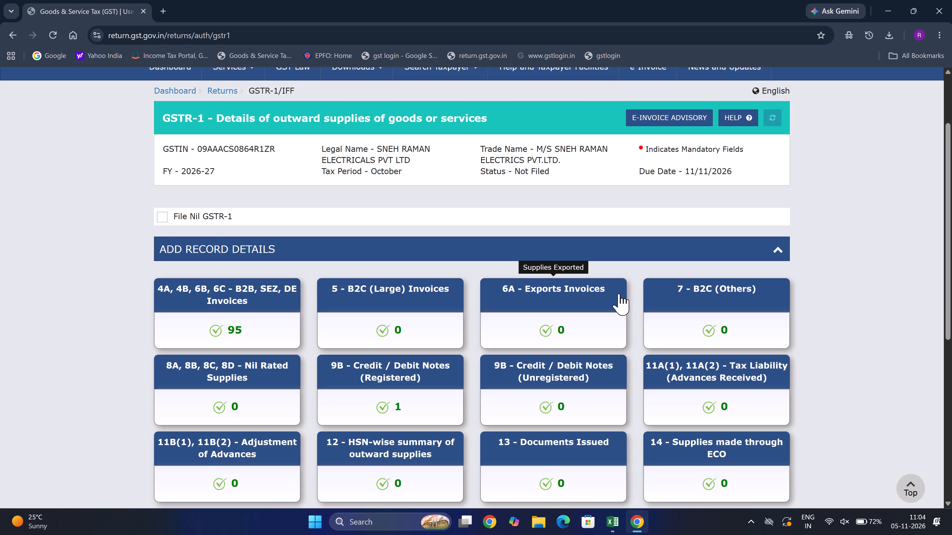
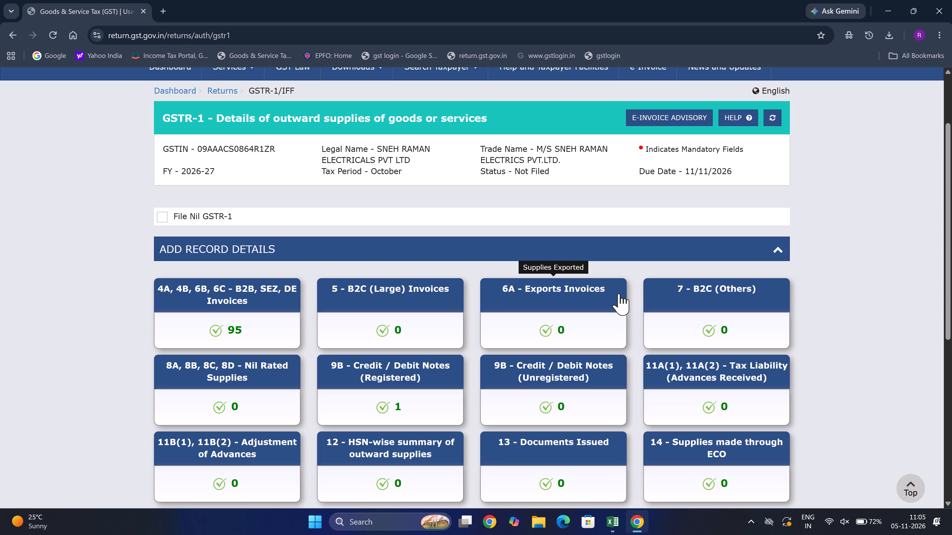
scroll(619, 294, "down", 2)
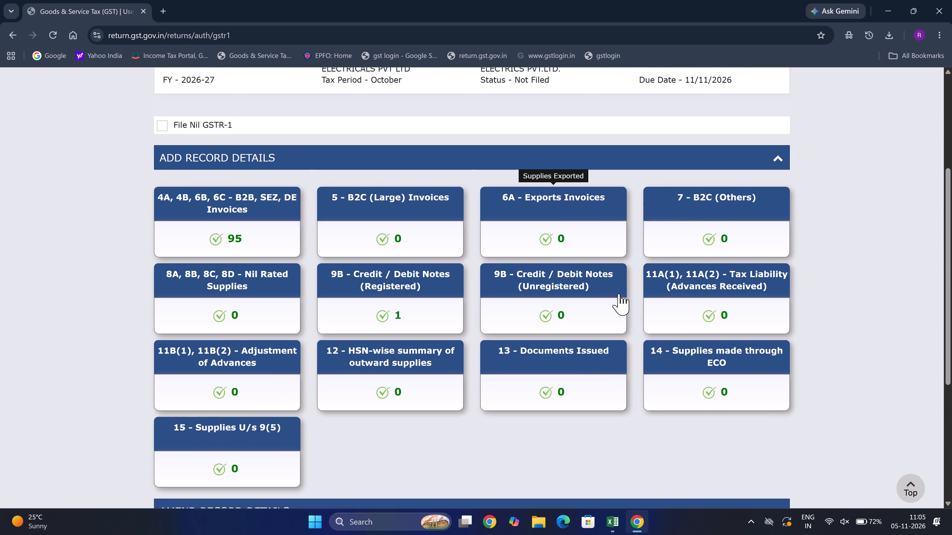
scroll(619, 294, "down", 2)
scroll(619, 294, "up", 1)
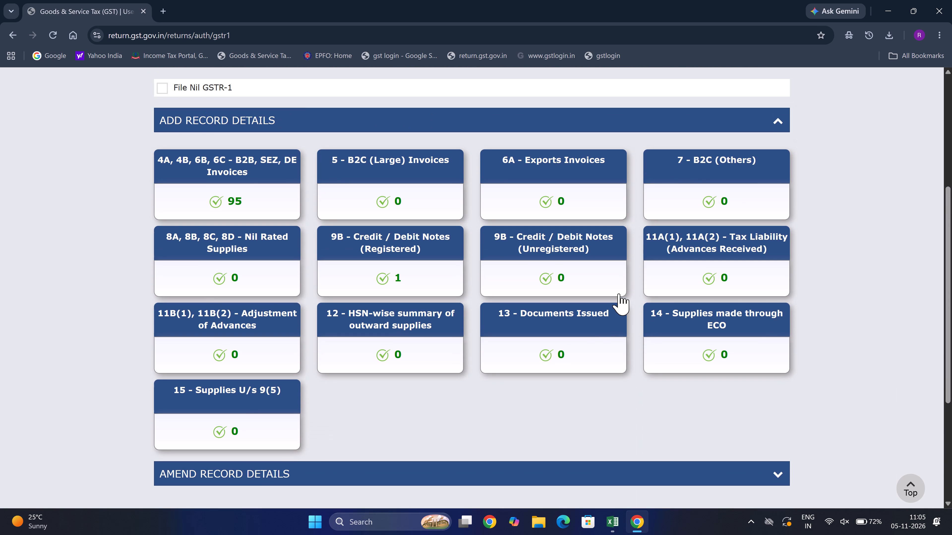
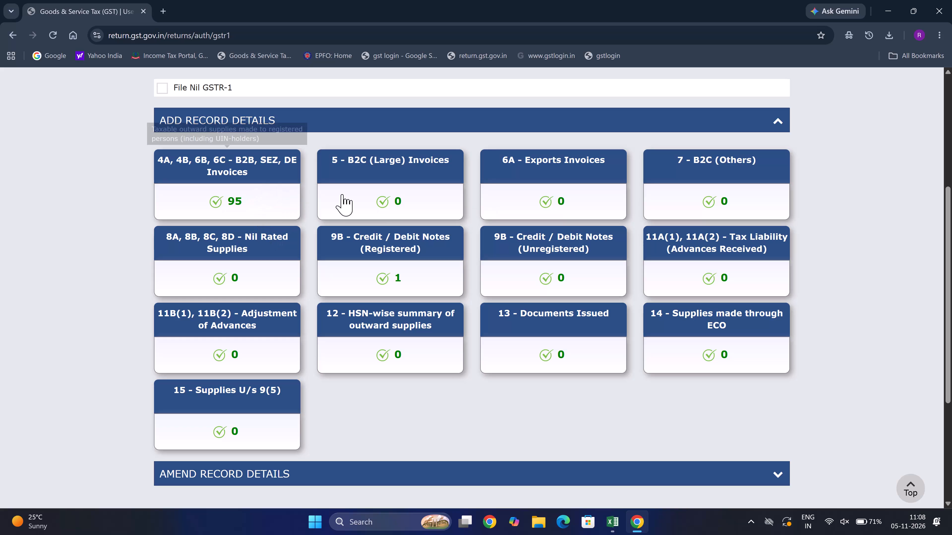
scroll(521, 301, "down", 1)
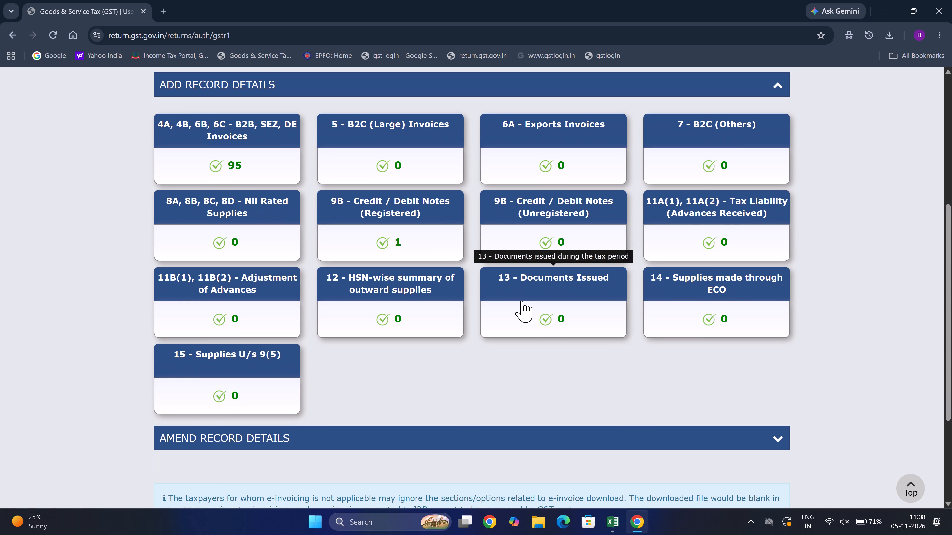
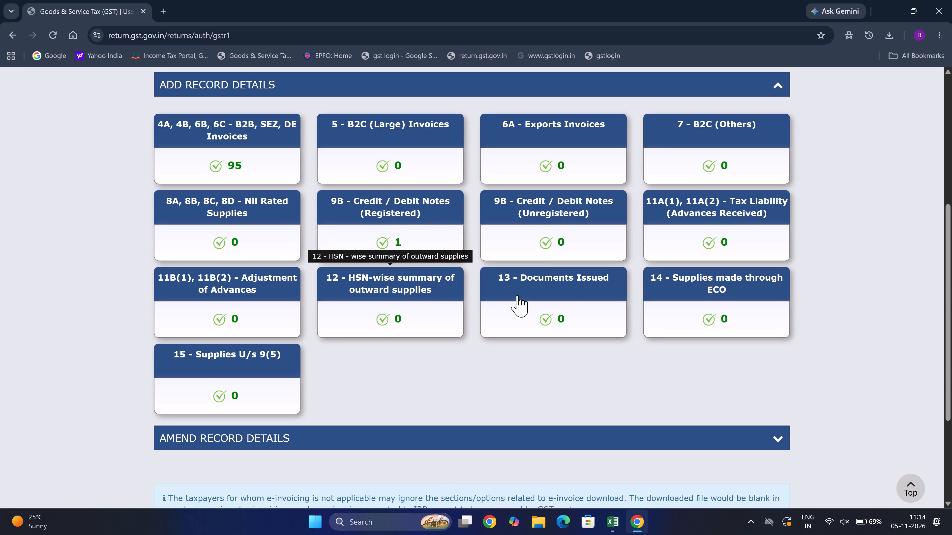
Try to open the 13 - Documents Issued section from the GSTR-1 record details.
left_click(569, 297)
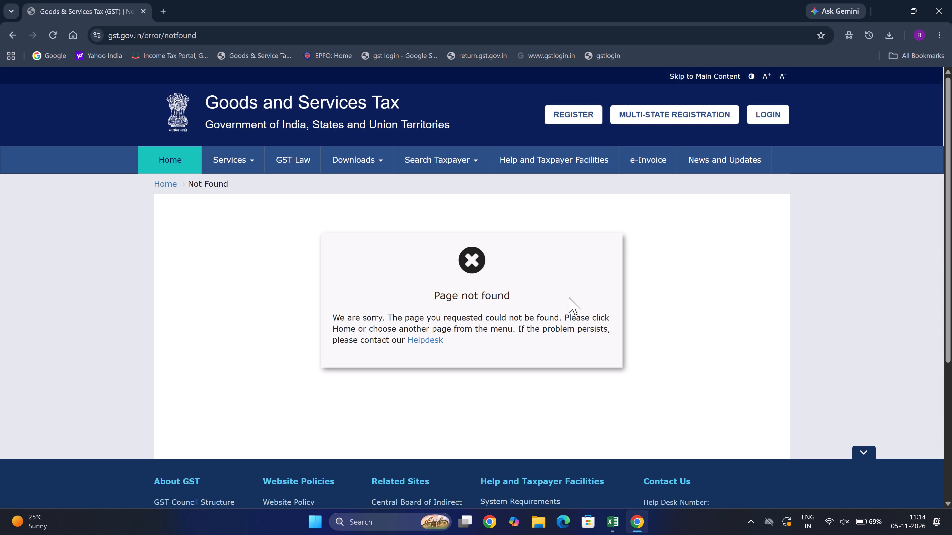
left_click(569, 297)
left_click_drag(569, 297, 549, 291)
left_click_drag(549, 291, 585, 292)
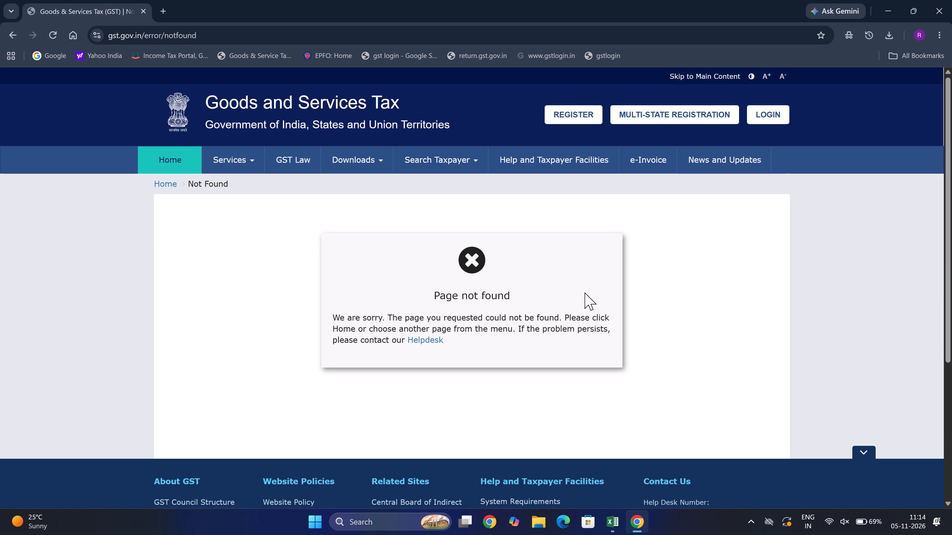
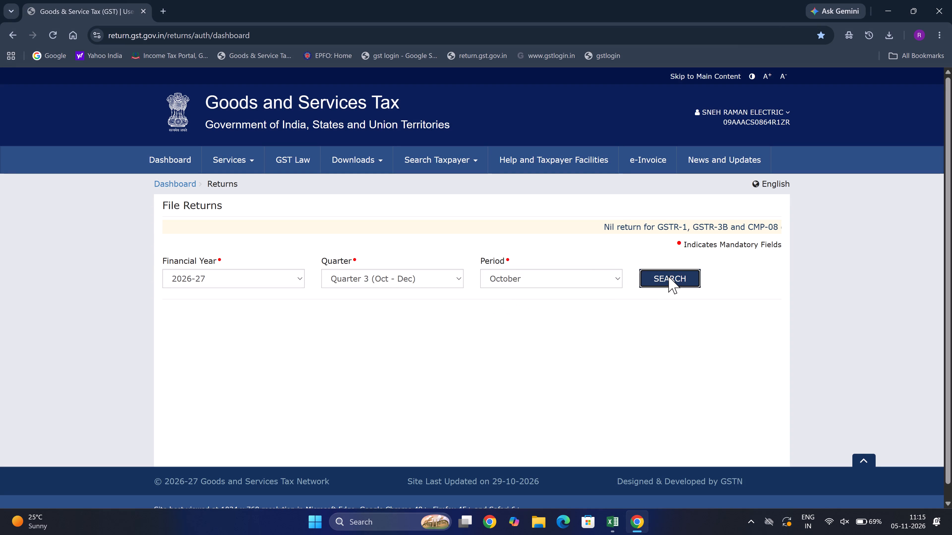
Open the GSTR-1 return for October 2026-27 from the File Returns results.
scroll(668, 276, "down", 6)
left_click(321, 213)
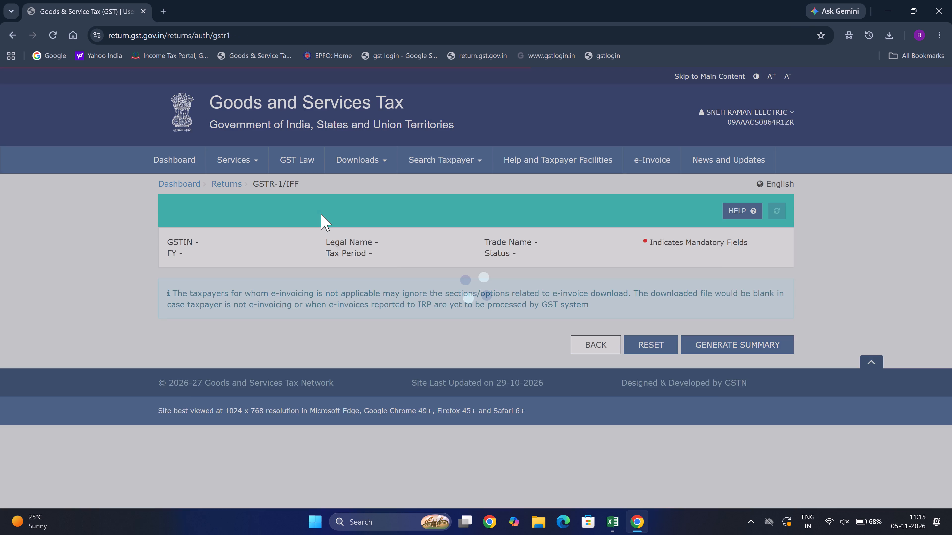
Open the 13 - Documents Issued section from the GSTR-1 record details.
scroll(321, 213, "down", 5)
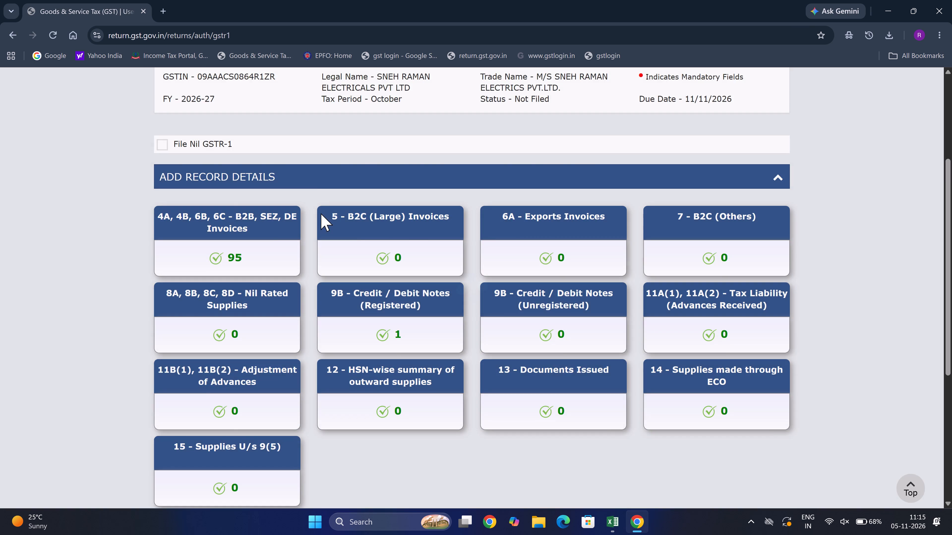
scroll(321, 213, "down", 2)
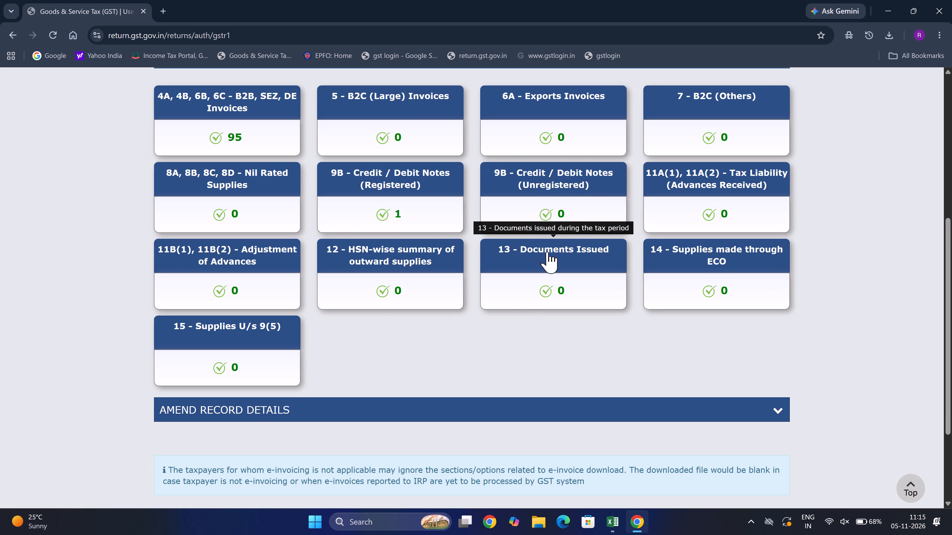
left_click(547, 252)
Add a new document row under 1. Invoices for outward supply.
scroll(547, 252, "down", 2)
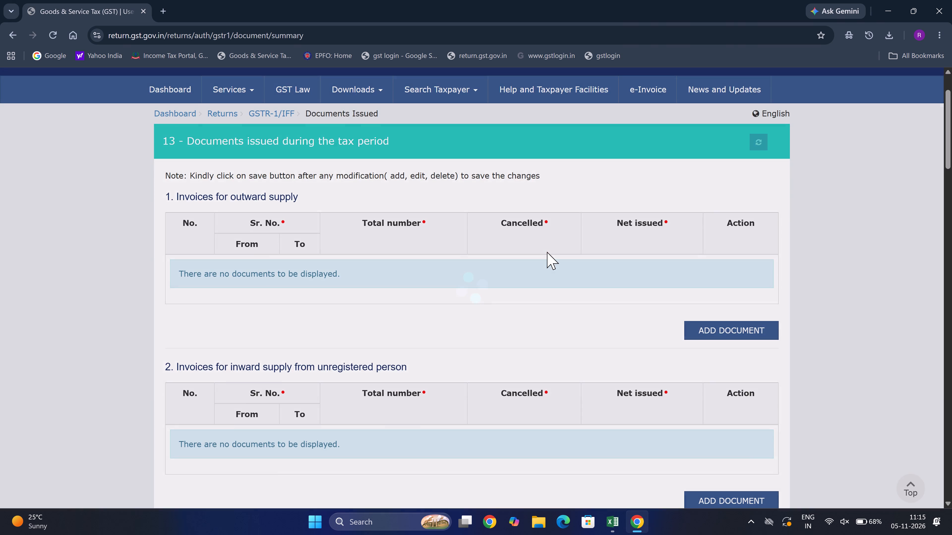
scroll(547, 252, "down", 1)
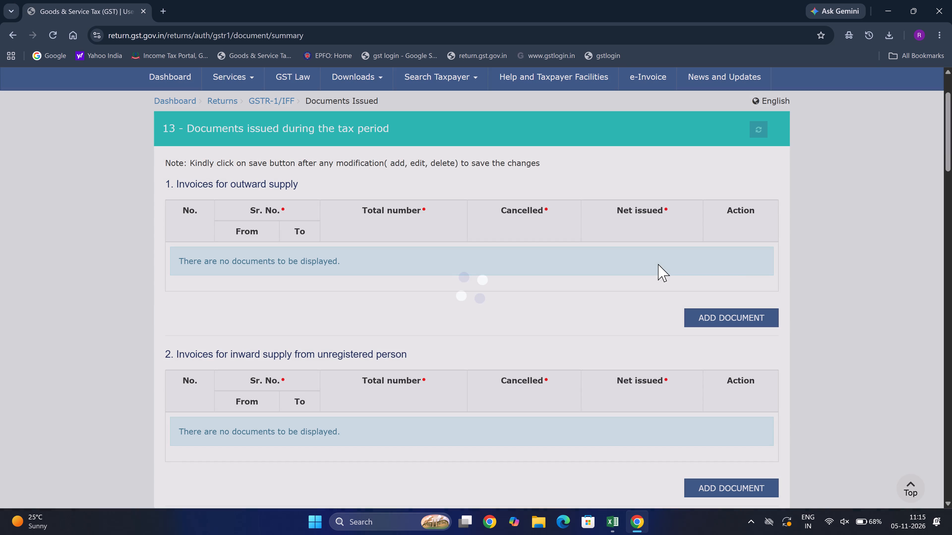
left_click(721, 317)
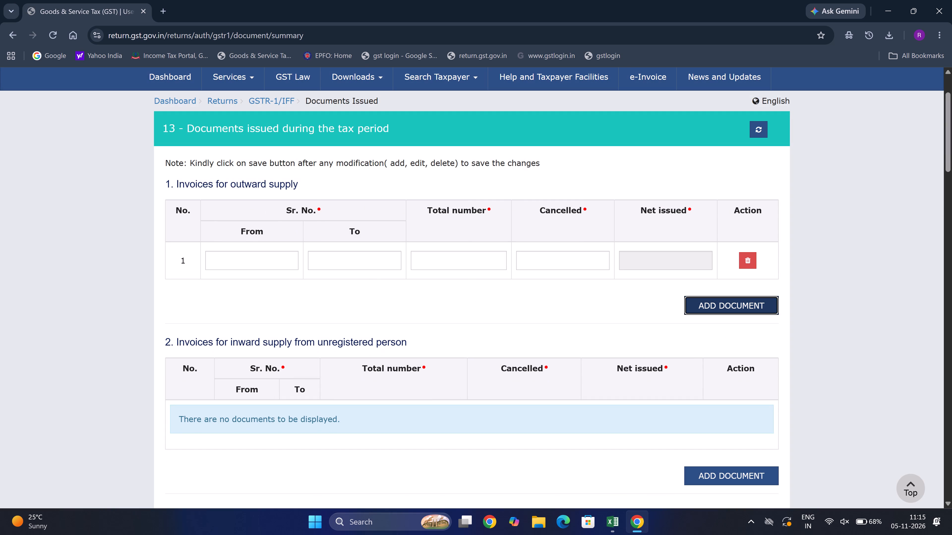
Enter the starting serial number of the outward supply invoices, beginning with the prefix SRE/.
left_click(278, 262)
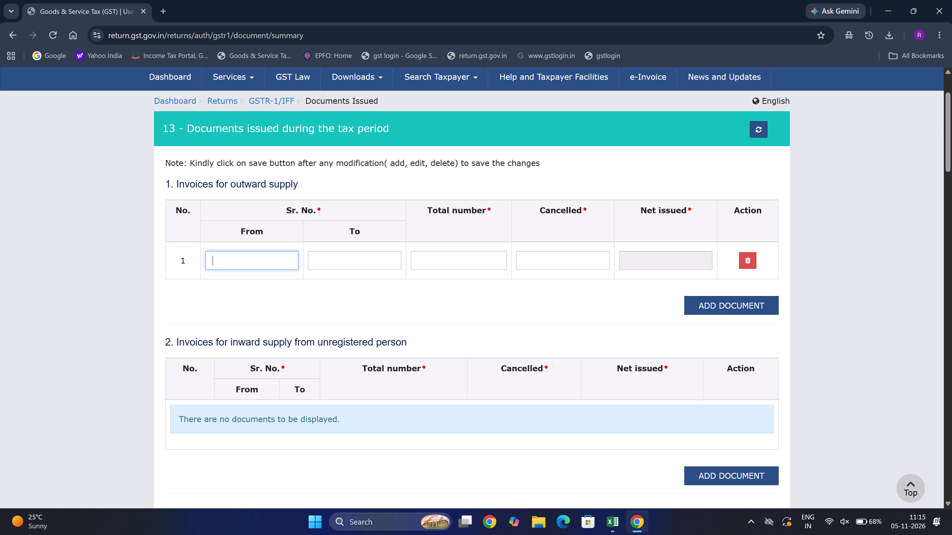
type("SRE")
key("slash")
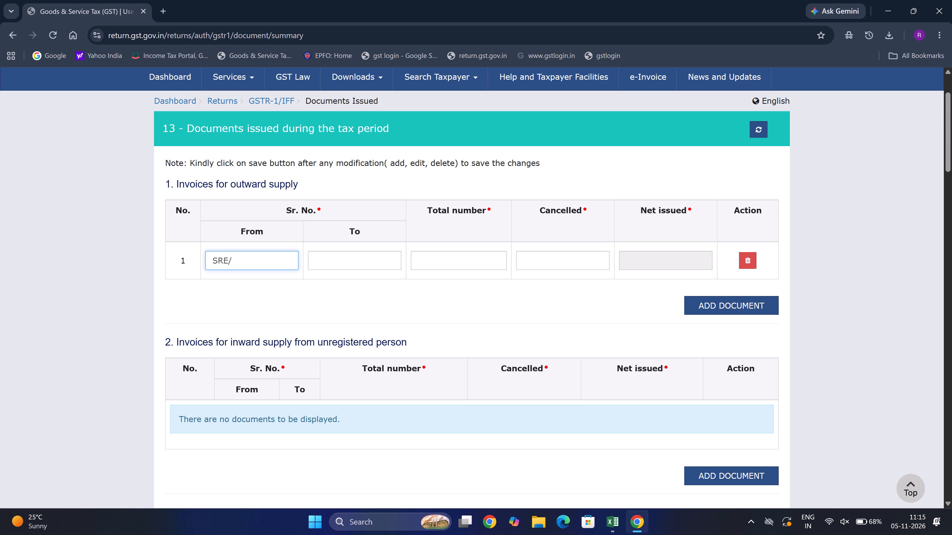
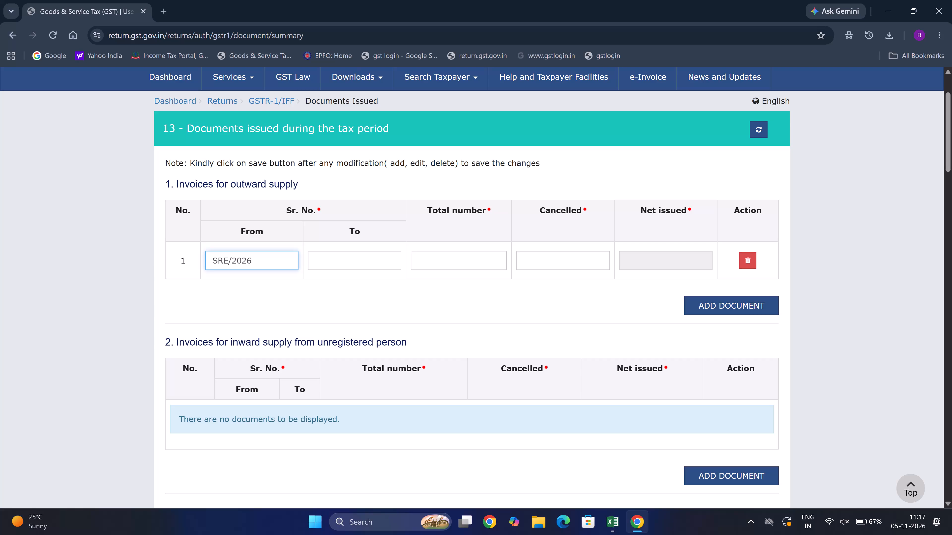
Complete the outward supply invoice serial range, from SRE/2026-27/439 to SRE/2026-27/538.
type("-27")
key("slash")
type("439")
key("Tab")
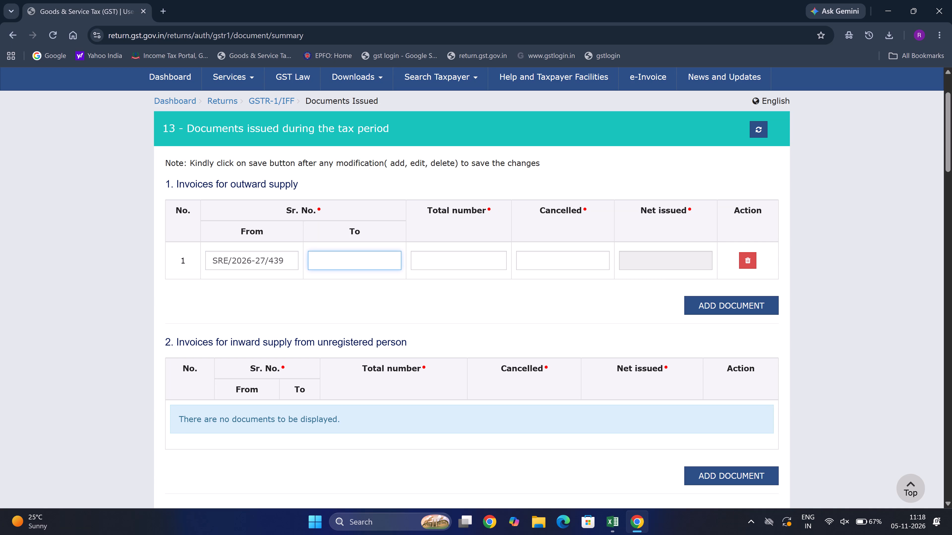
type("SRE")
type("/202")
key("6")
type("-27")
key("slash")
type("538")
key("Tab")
Set the total number of outward supply invoices to 98 and the cancelled count to 3.
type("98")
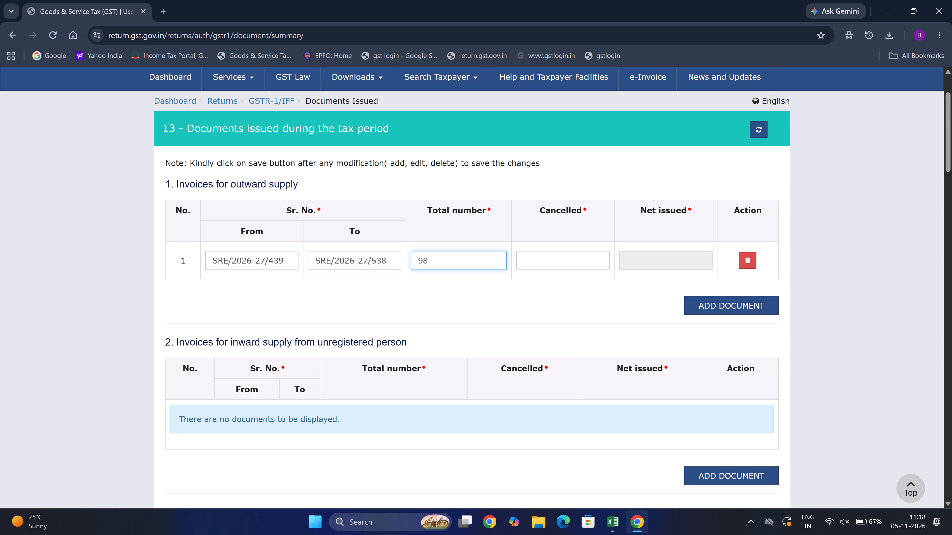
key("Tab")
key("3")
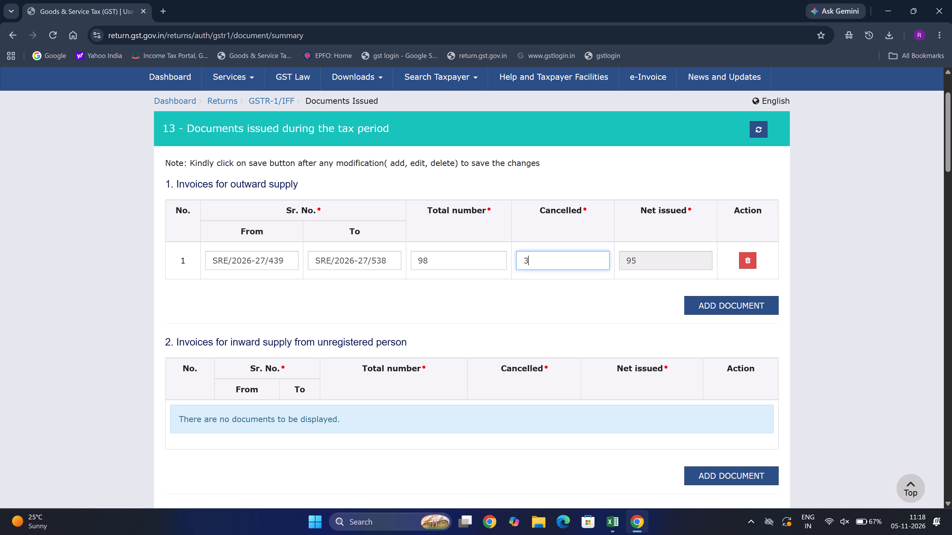
left_click(879, 267)
Save the documents issued details.
scroll(879, 267, "down", 8)
scroll(879, 267, "down", 18)
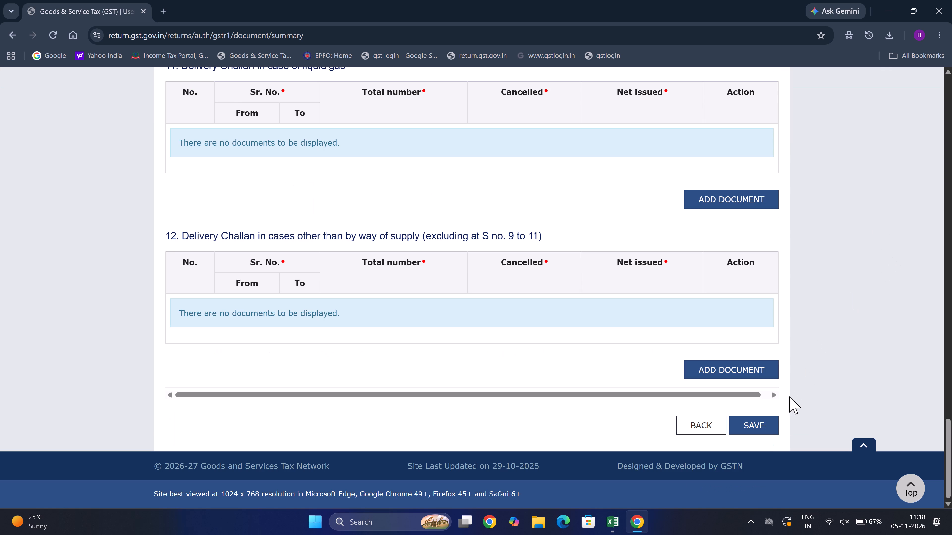
left_click(759, 429)
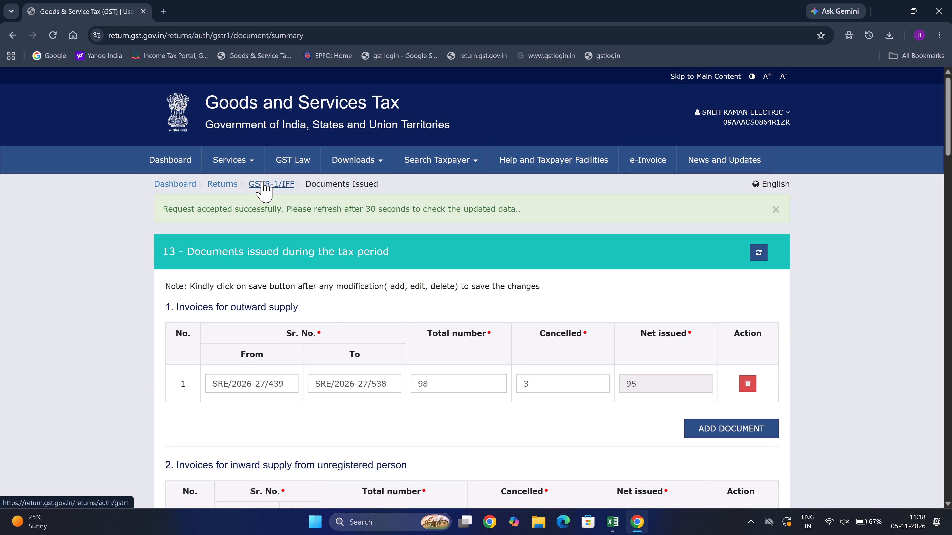
Return to the GSTR-1 record details and open the 12 - HSN-wise summary of outward supplies section.
left_click(262, 181)
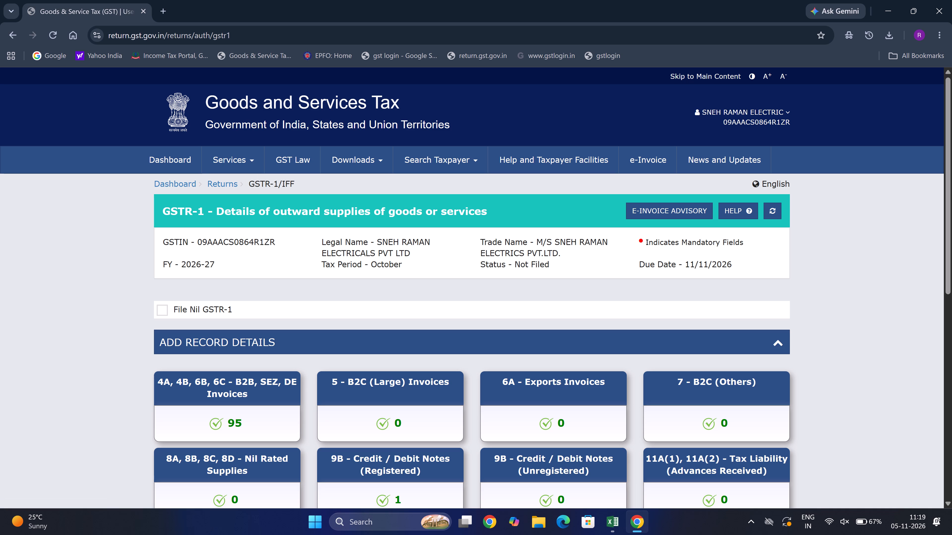
scroll(500, 327, "down", 1)
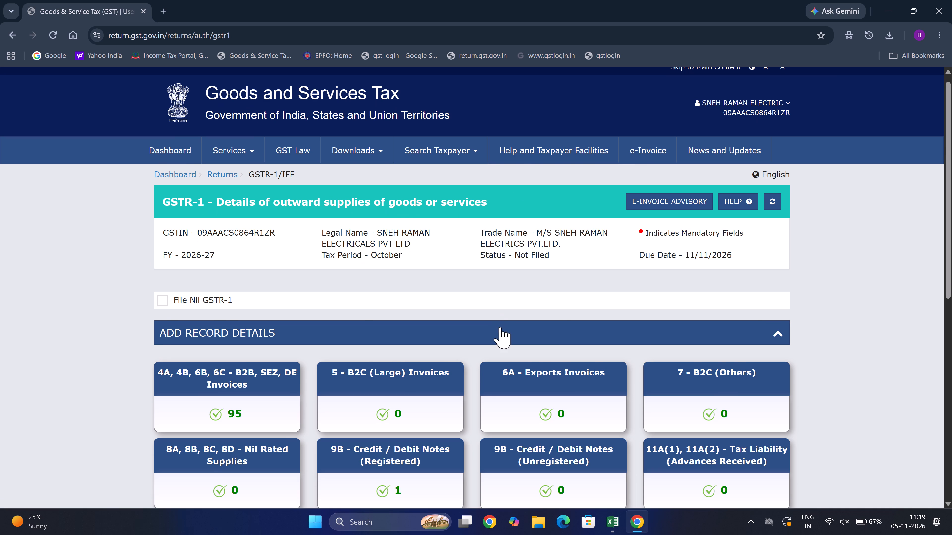
scroll(500, 327, "down", 3)
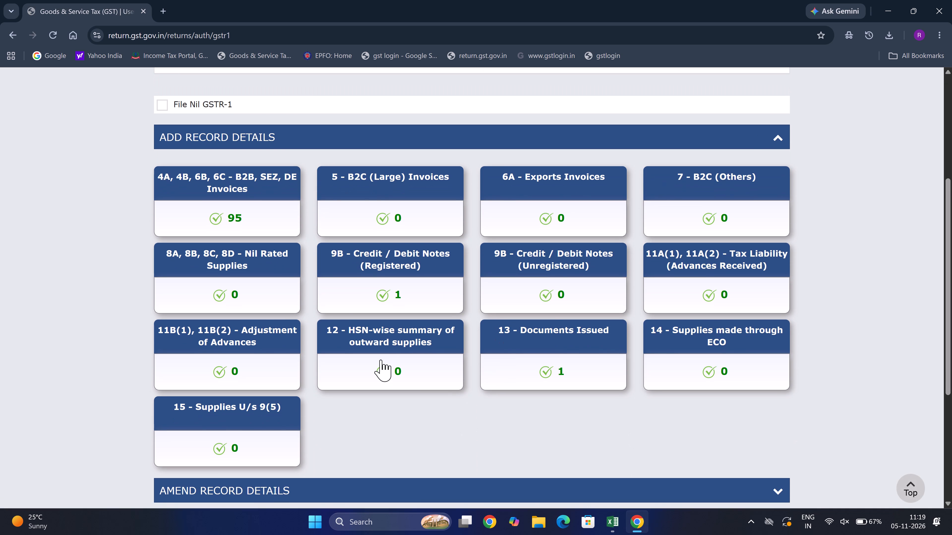
left_click(415, 342)
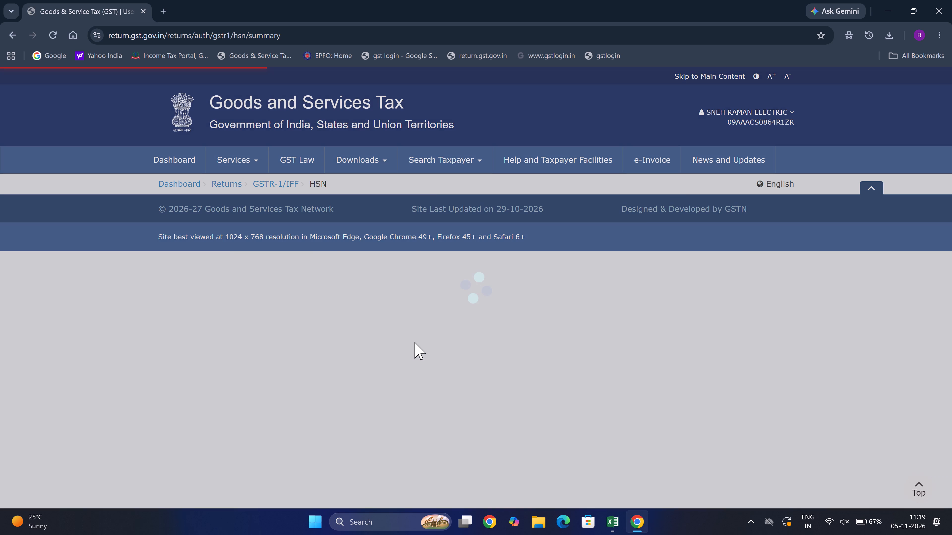
scroll(415, 342, "down", 2)
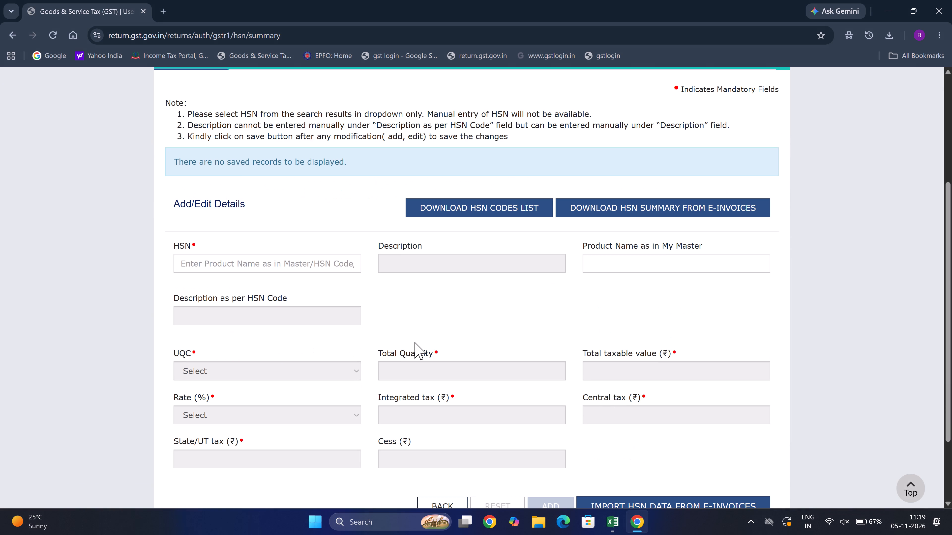
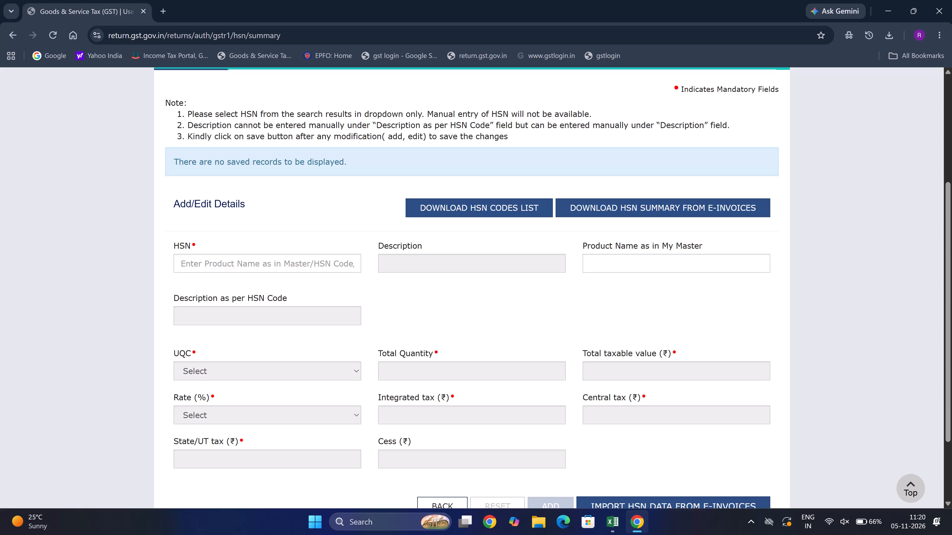
Select HSN 740400, copper waste and scrap, for a new B2B supplies entry, with KGS-KILOGRAMS as the UQC.
left_click(277, 266)
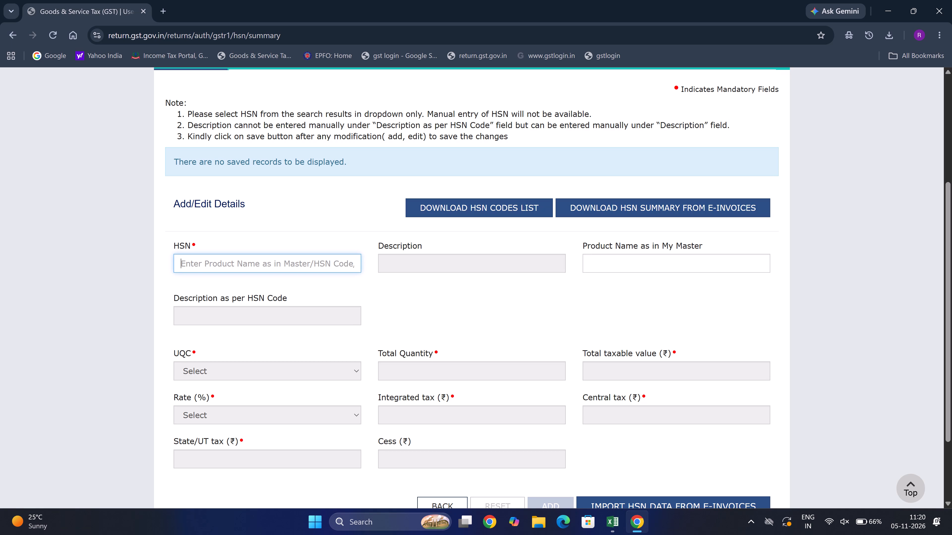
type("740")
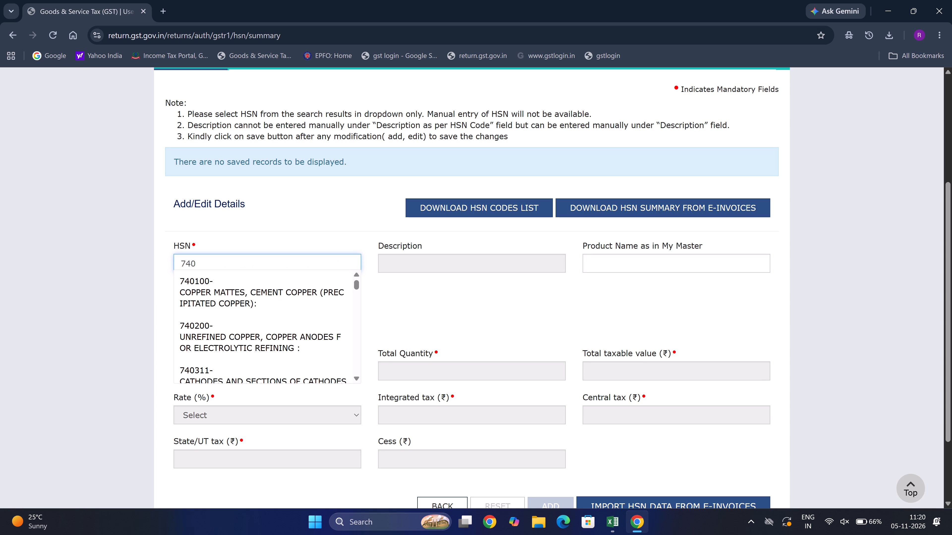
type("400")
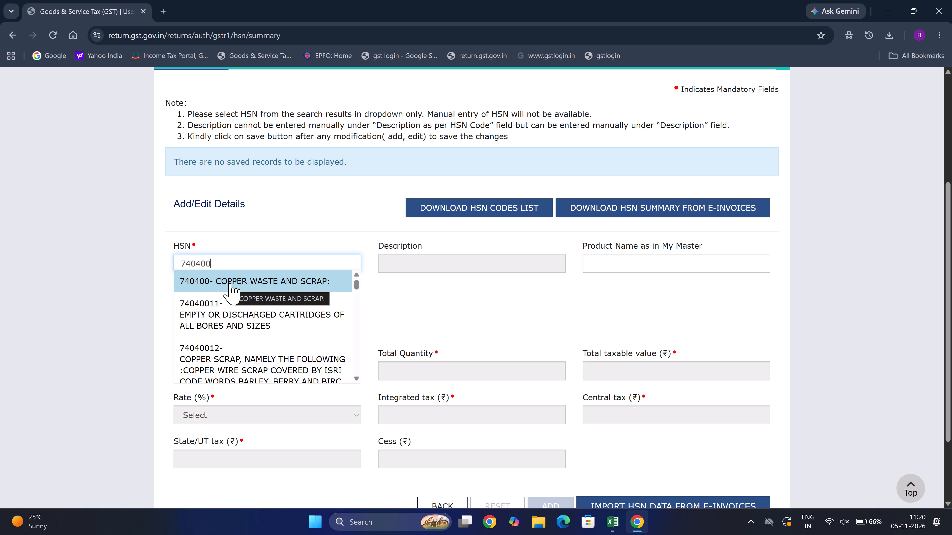
left_click(296, 276)
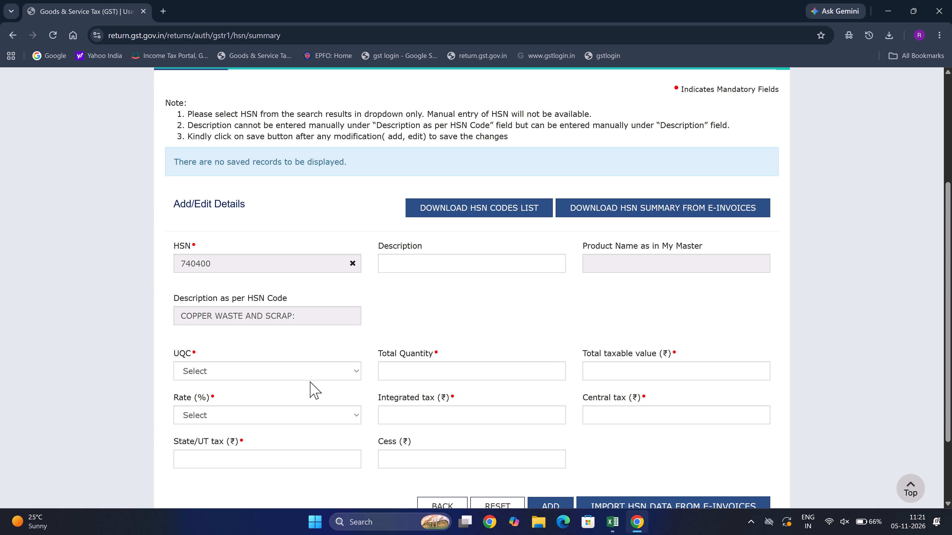
left_click(323, 374)
key("k")
key("Tab")
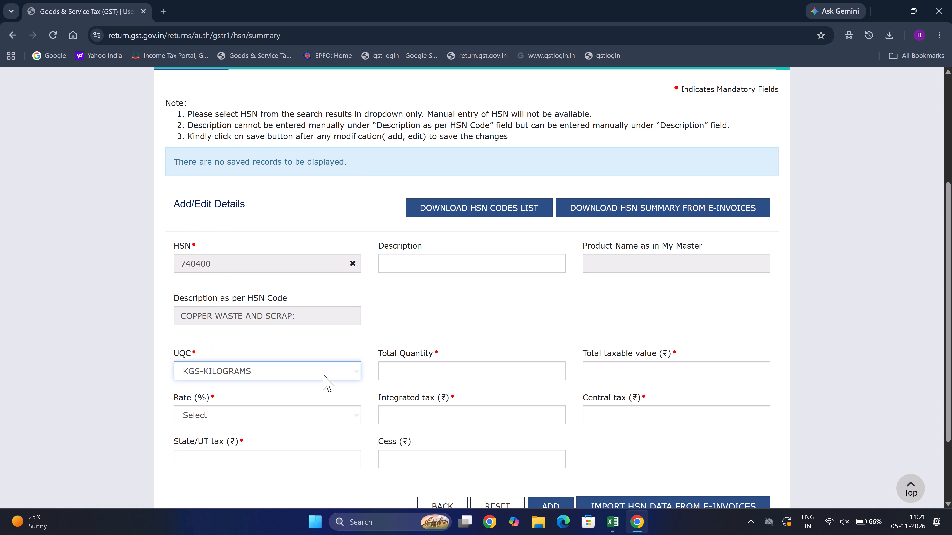
Enter a total quantity of 1195 and a total taxable value of ₹15,84,044.80 for HSN 740400.
key("Tab")
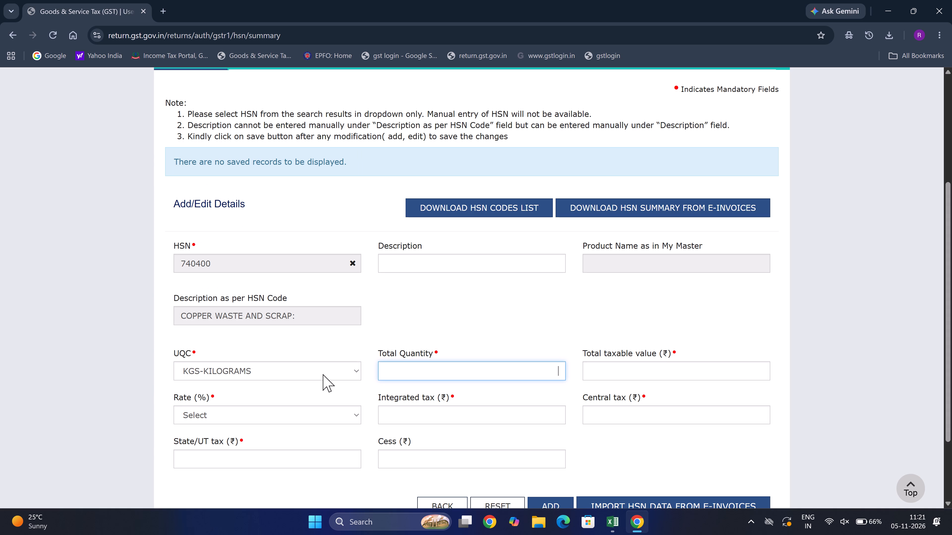
type("1195")
key("Tab")
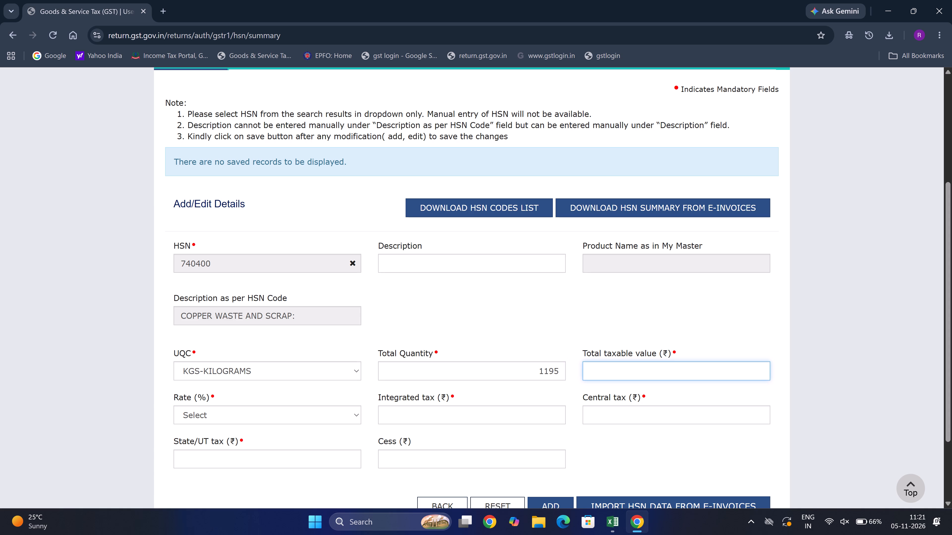
type("158")
key("4")
type("044.8")
key("Tab")
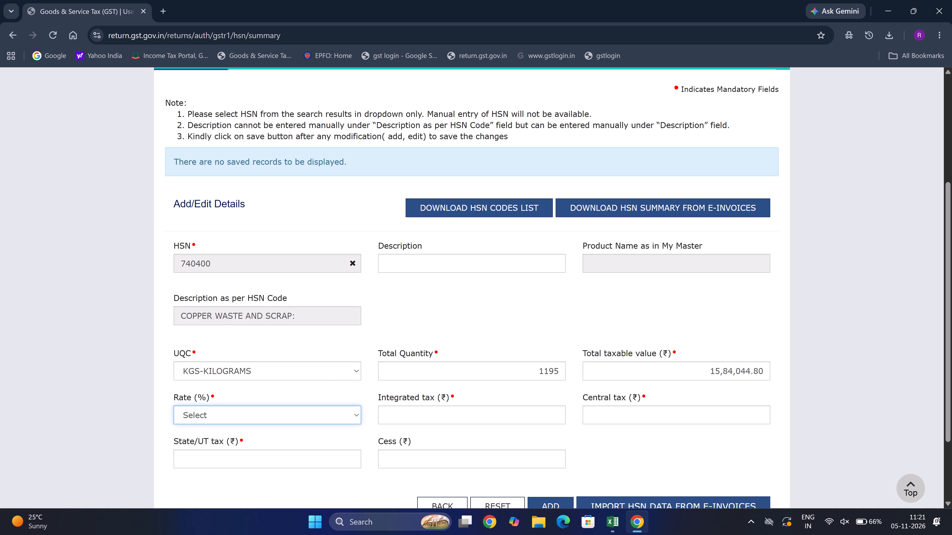
Set the rate to 18% and enter ₹1,42,564.04 for both central tax and State/UT tax.
type("18")
key("Tab")
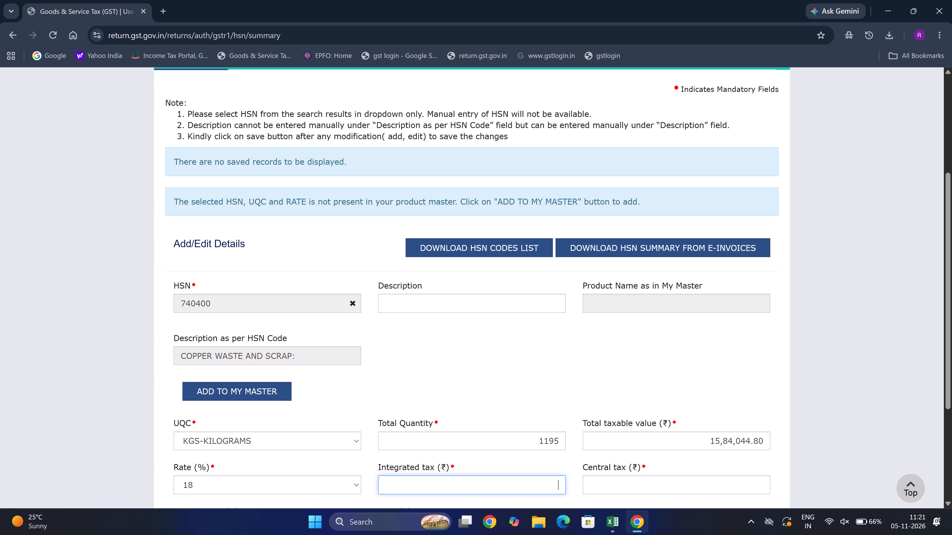
key("Tab")
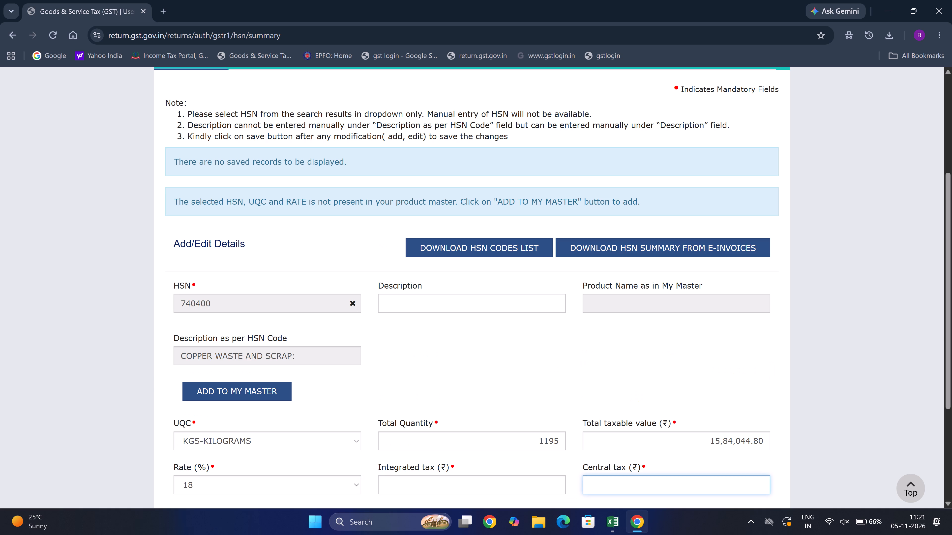
type("142")
type("564")
type(".04")
key("Tab")
type("142")
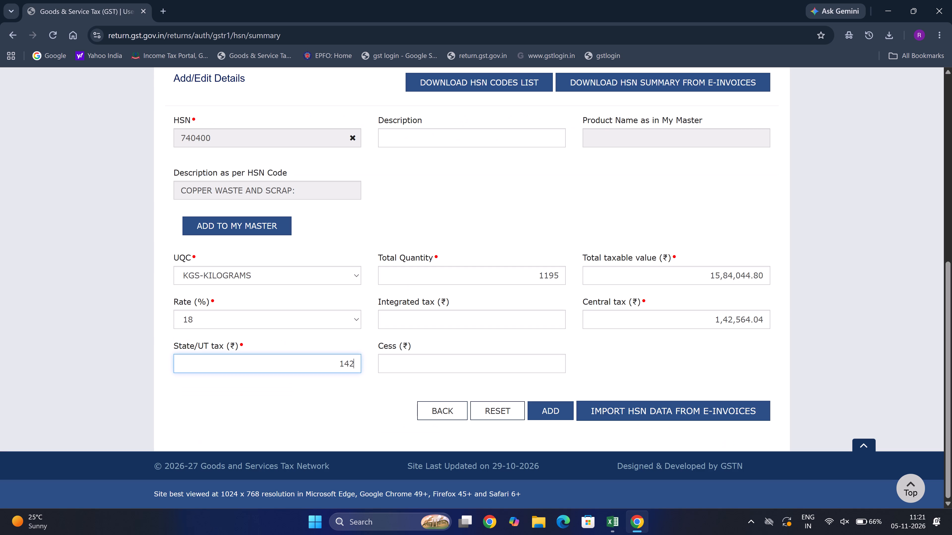
type("564")
type(".04")
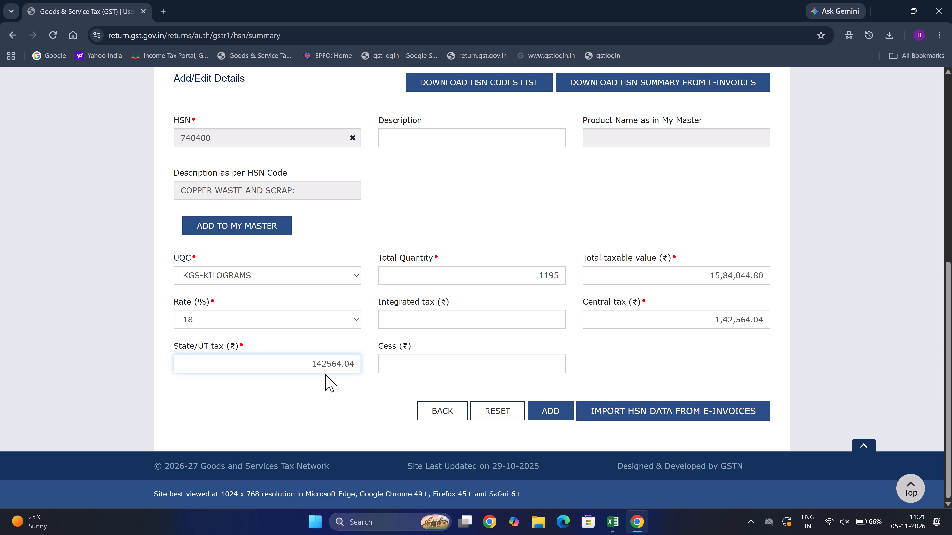
Add the HSN 740400 entry to the B2B summary and save it.
left_click(550, 405)
scroll(550, 405, "down", 2)
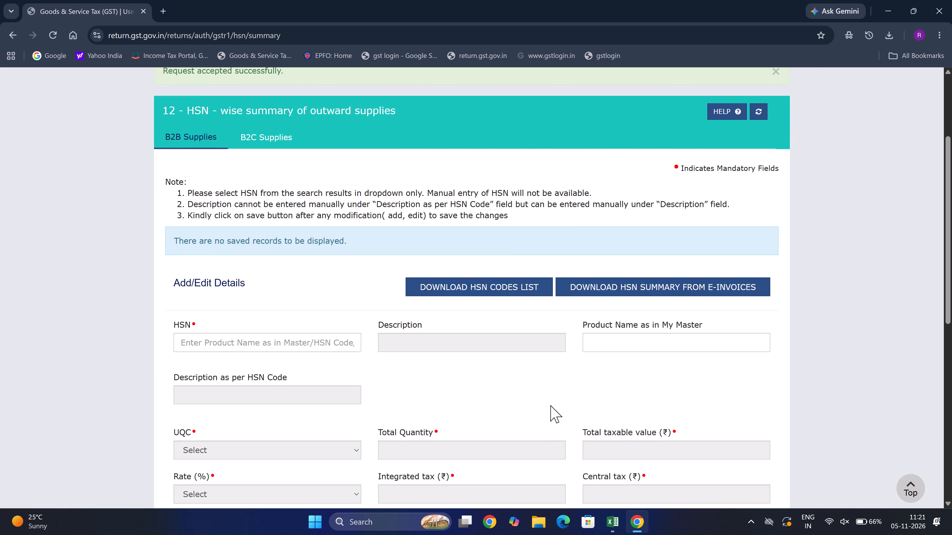
scroll(550, 405, "down", 6)
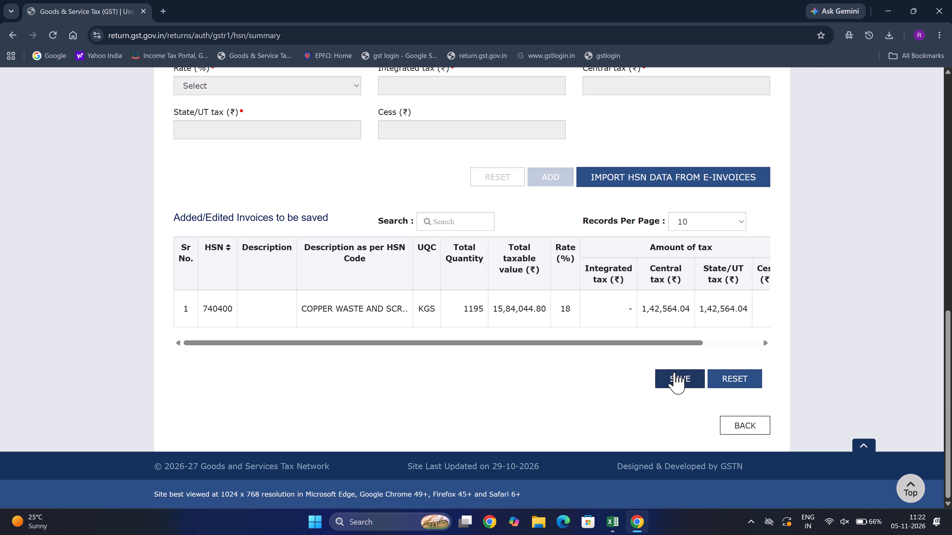
left_click(674, 372)
scroll(674, 372, "down", 5)
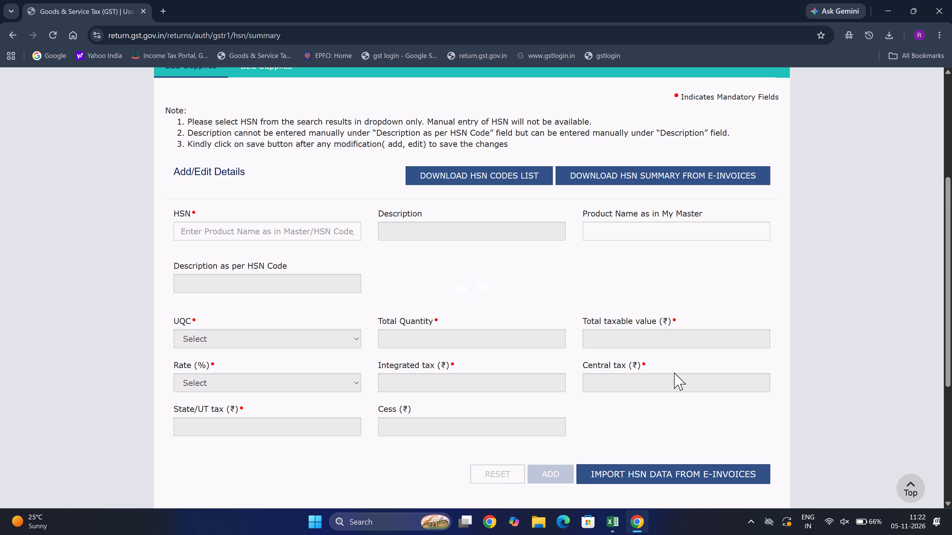
scroll(674, 372, "down", 3)
Select HSN 39151000, of polymers of ethylene, for the second B2B entry, with KGS-KILOGRAMS as the UQC.
scroll(674, 372, "up", 2)
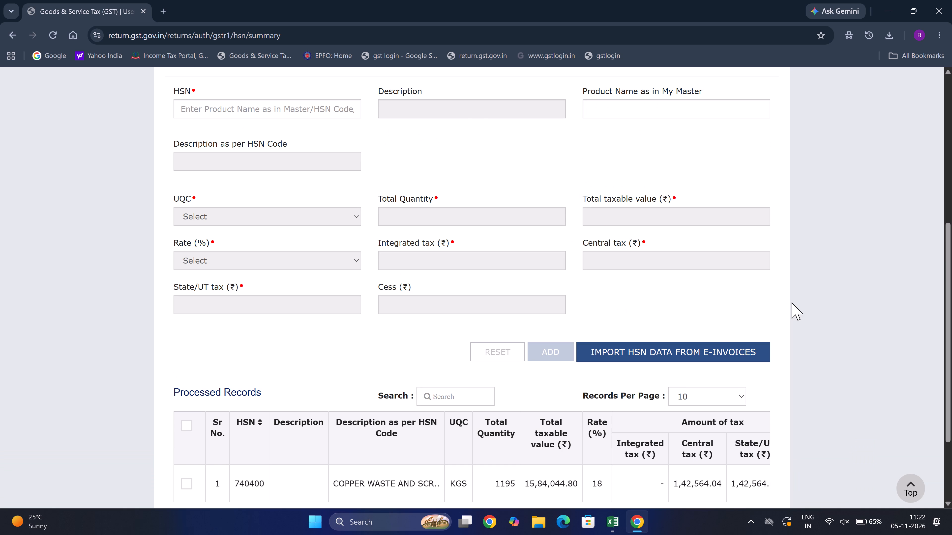
scroll(792, 302, "up", 3)
scroll(792, 302, "down", 1)
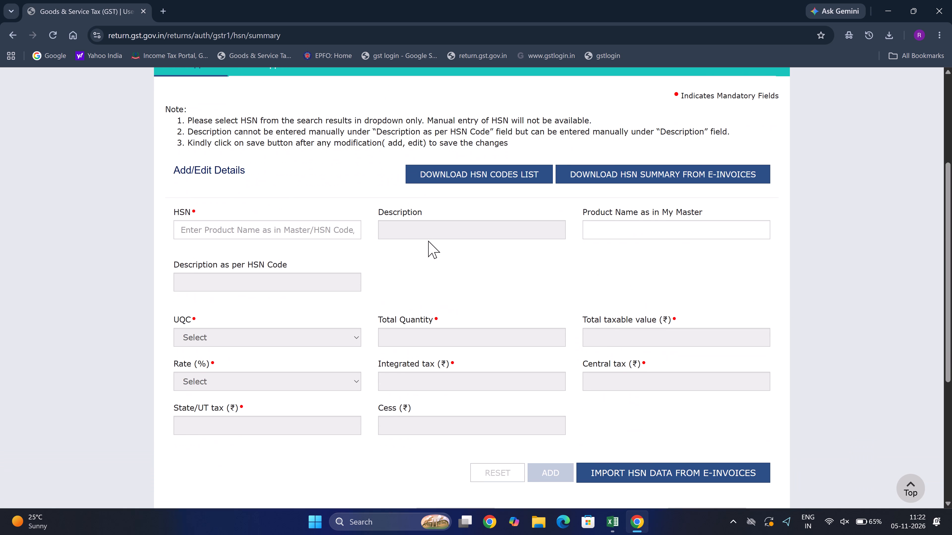
left_click(330, 233)
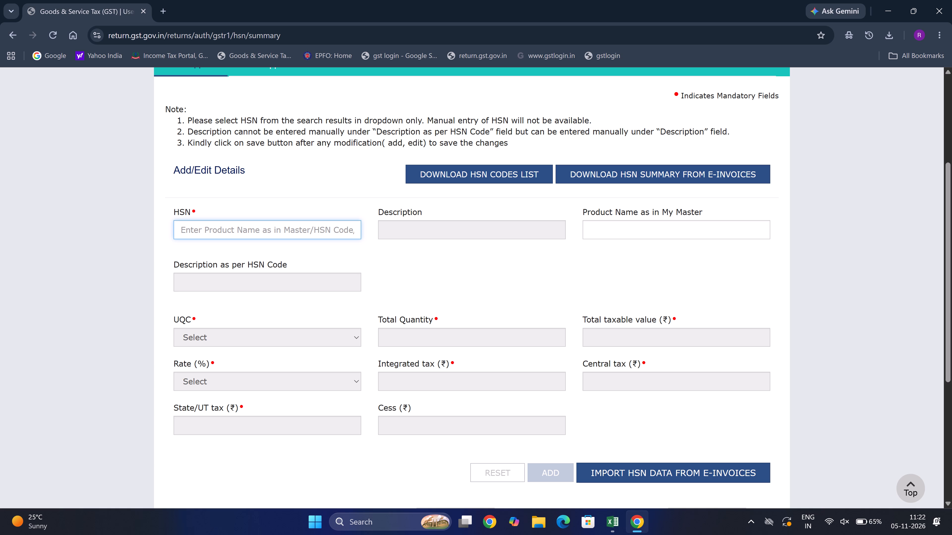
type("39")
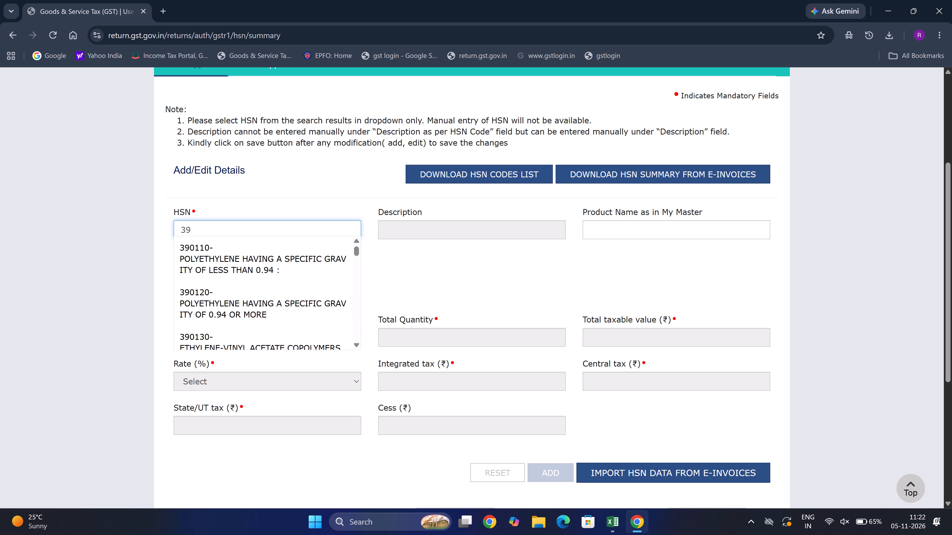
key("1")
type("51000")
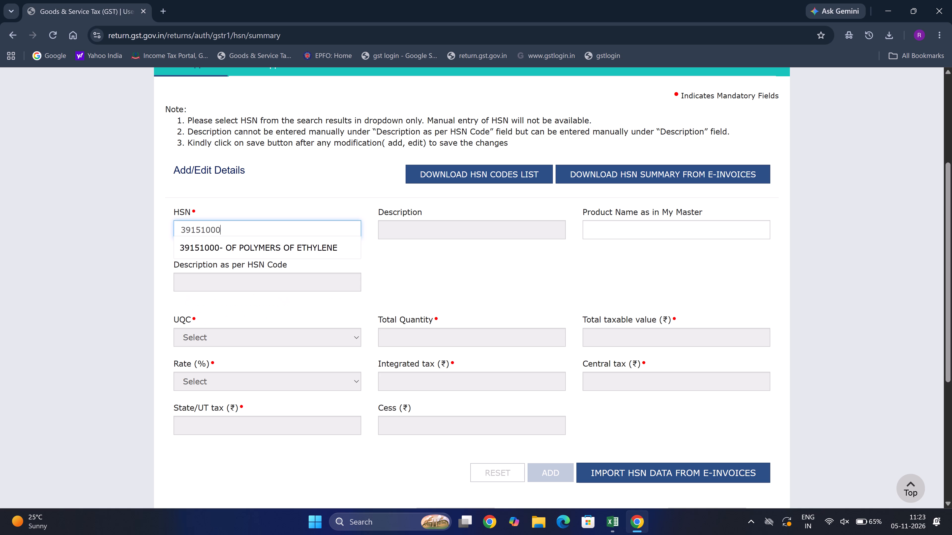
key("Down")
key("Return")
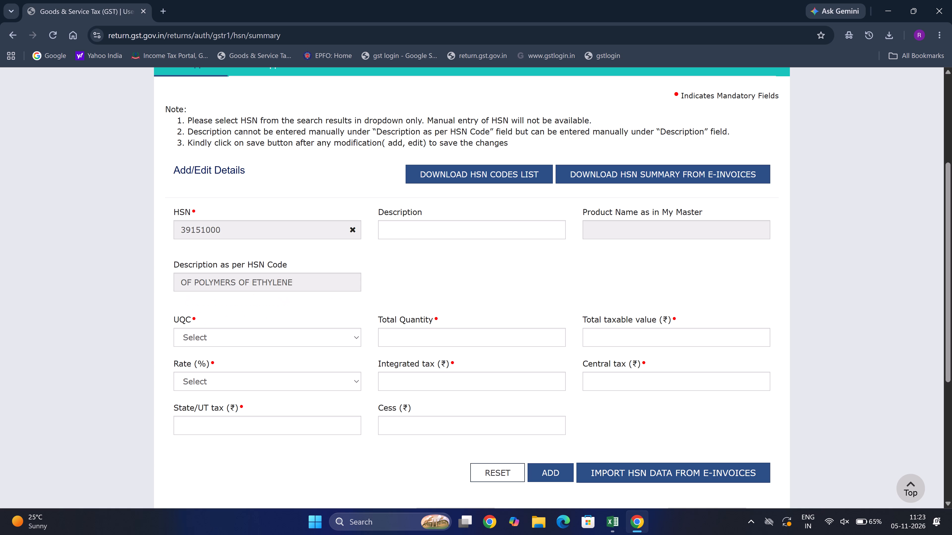
left_click(303, 338)
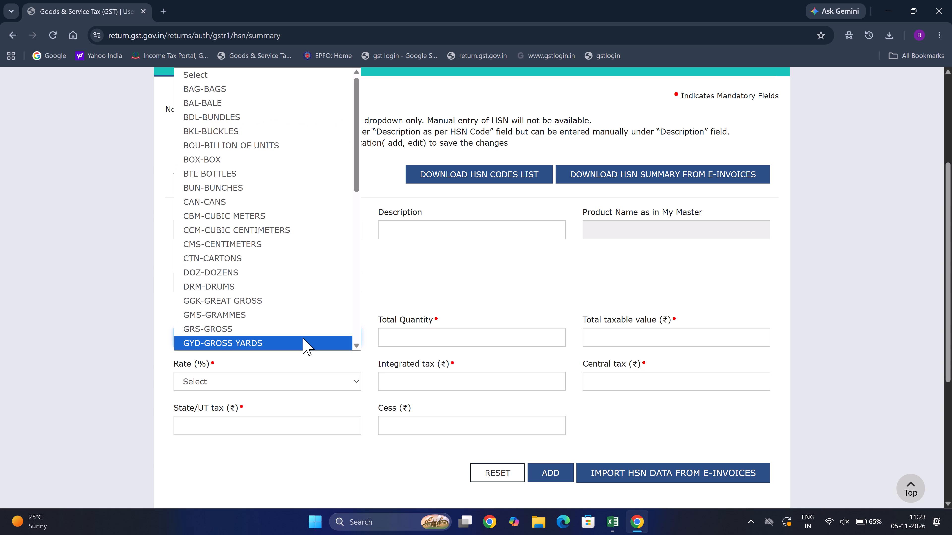
key("k")
key("Tab")
Enter a total quantity of 5890 and a total taxable value of ₹2,06,150 for HSN 39151000.
key("Tab")
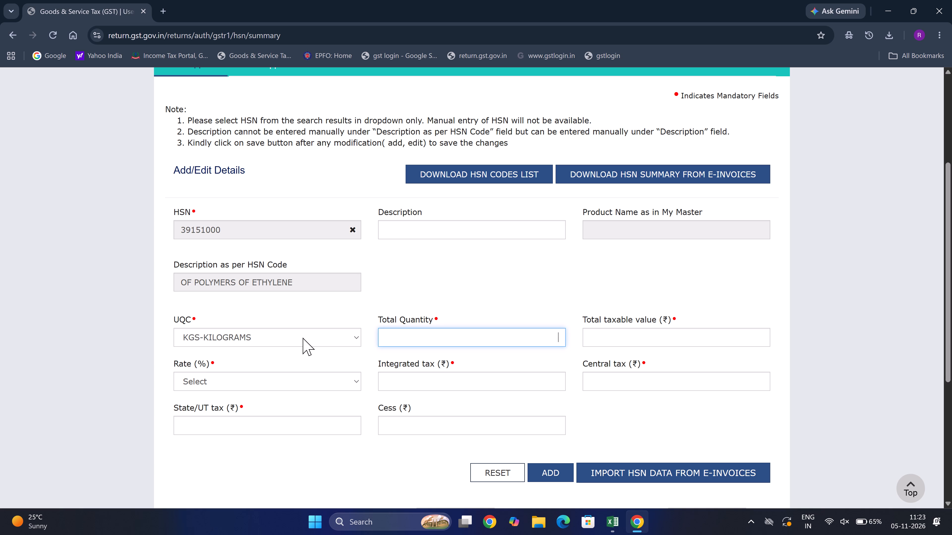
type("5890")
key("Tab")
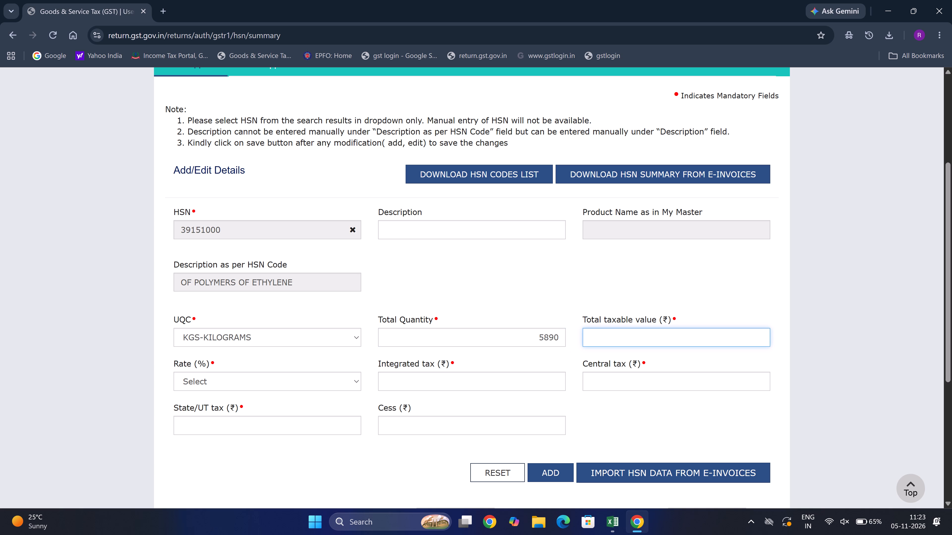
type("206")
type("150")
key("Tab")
Set the rate to 18% and the integrated tax to ₹37,107 for HSN 39151000.
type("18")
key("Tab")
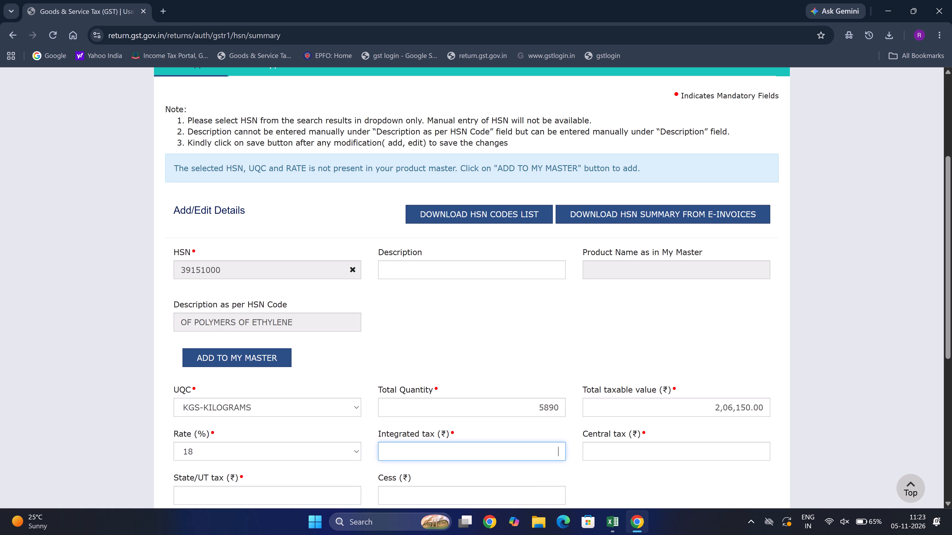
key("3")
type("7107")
left_click(625, 470)
Add the HSN 39151000 entry to the B2B summary and save it.
scroll(625, 470, "down", 3)
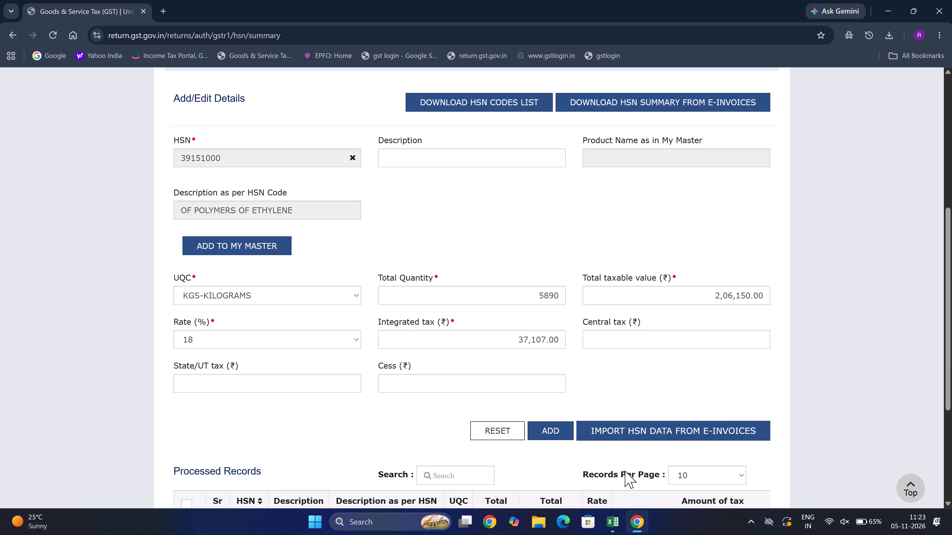
left_click(560, 433)
scroll(560, 433, "down", 3)
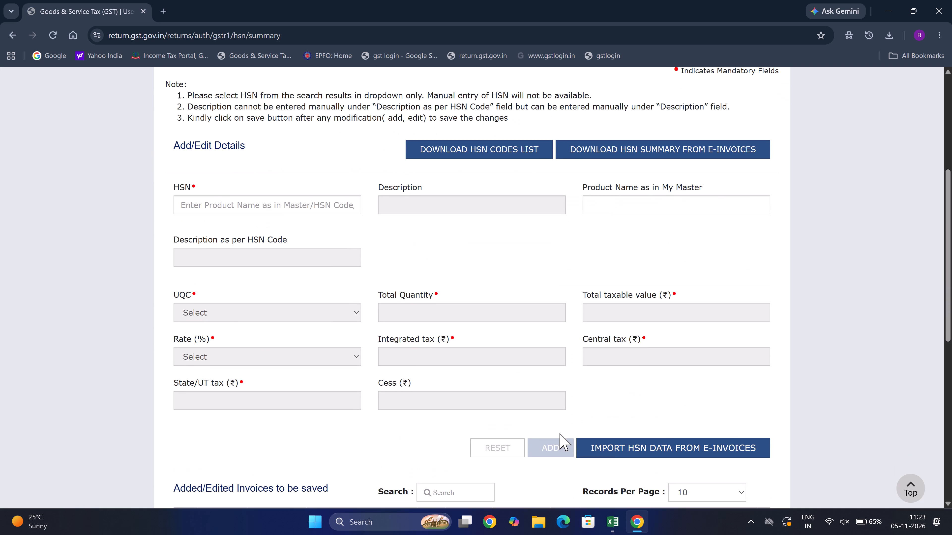
scroll(560, 433, "down", 5)
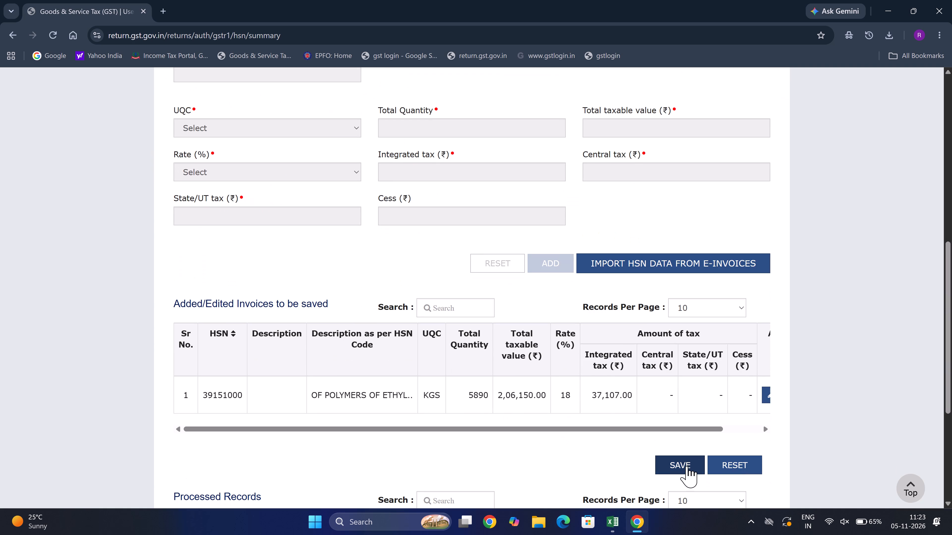
left_click(686, 466)
scroll(686, 466, "down", 7)
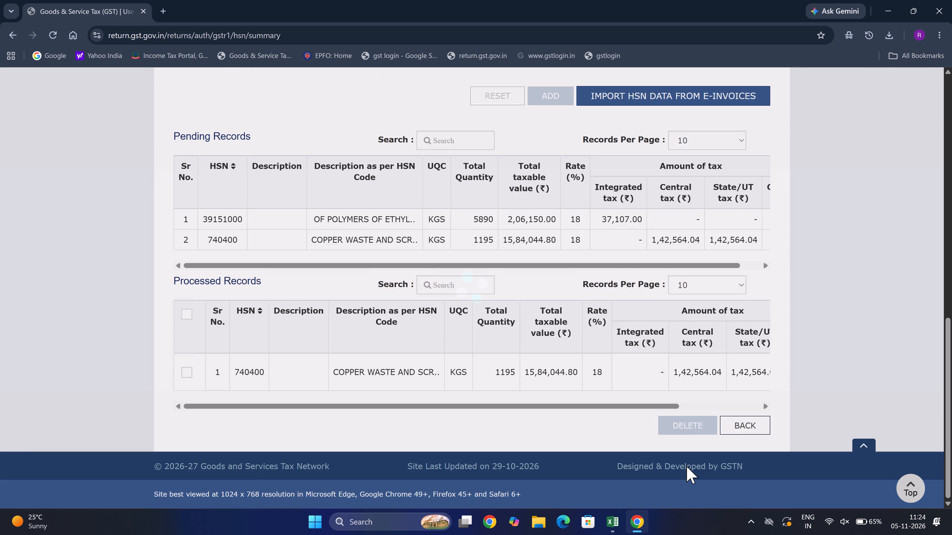
scroll(686, 466, "down", 1)
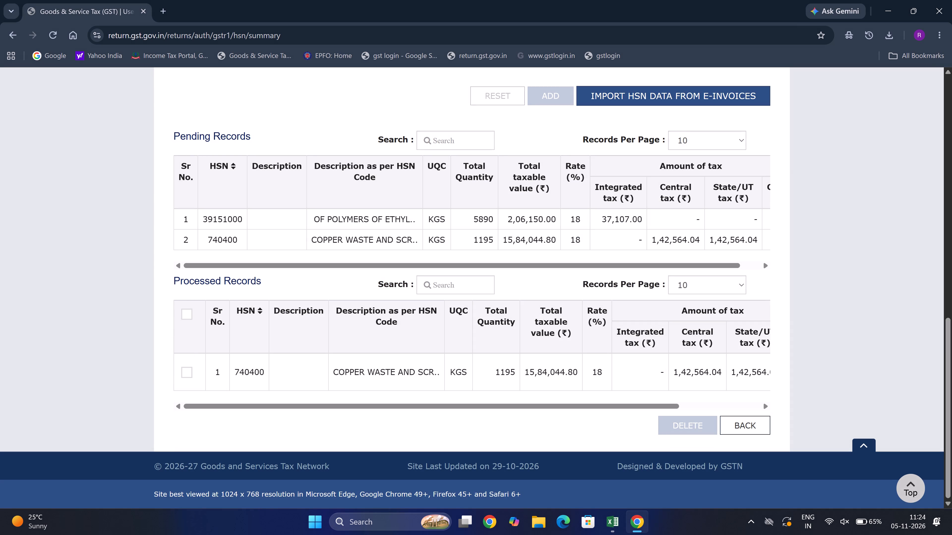
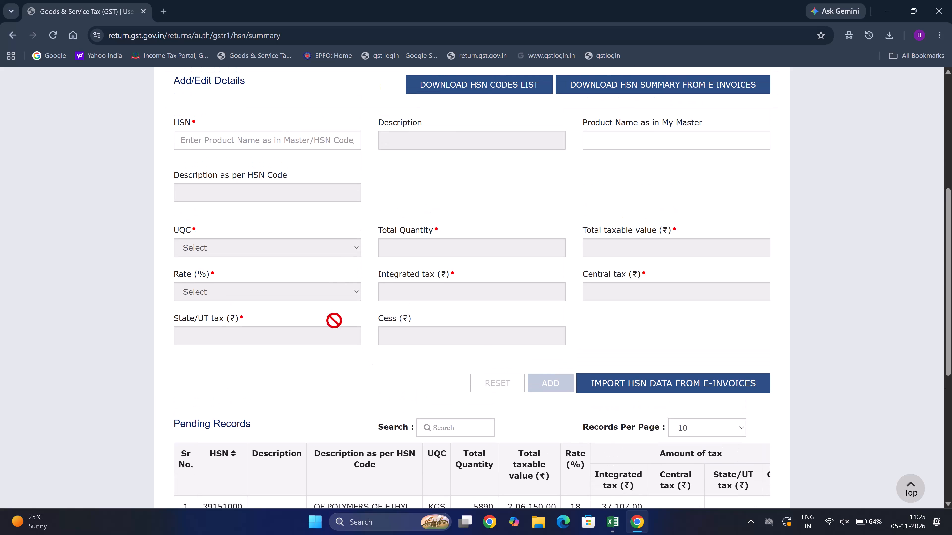
Select HSN 390422, Plasticised, for a new B2B entry, with KGS-KILOGRAMS as the UQC.
left_click(286, 141)
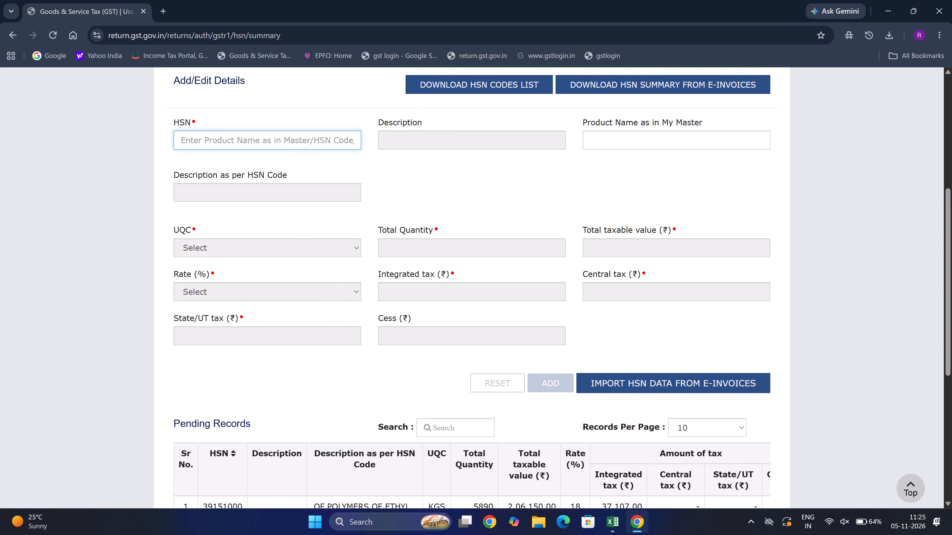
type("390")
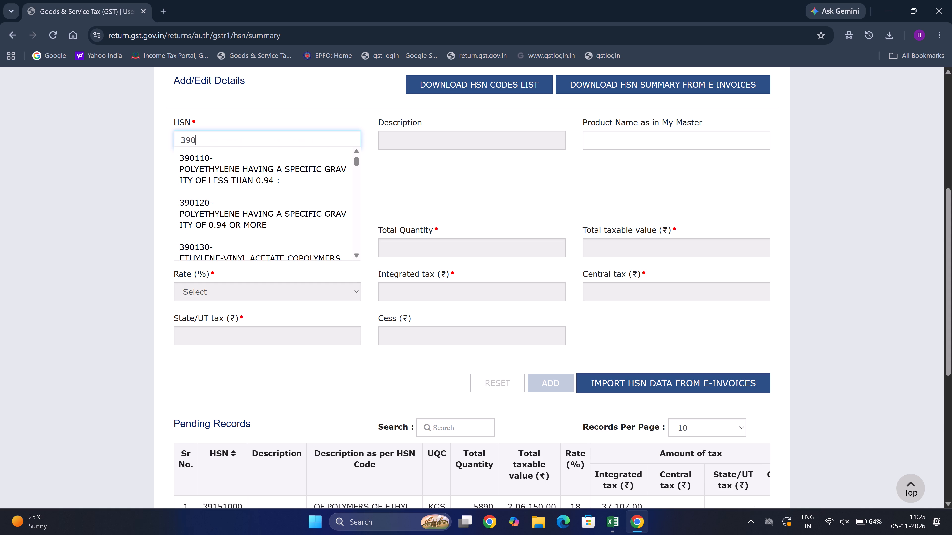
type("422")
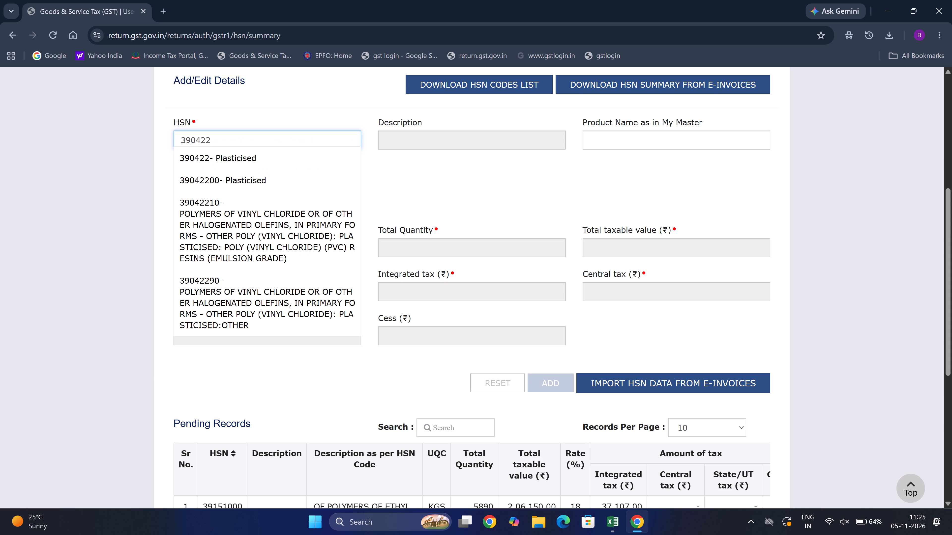
left_click(217, 157)
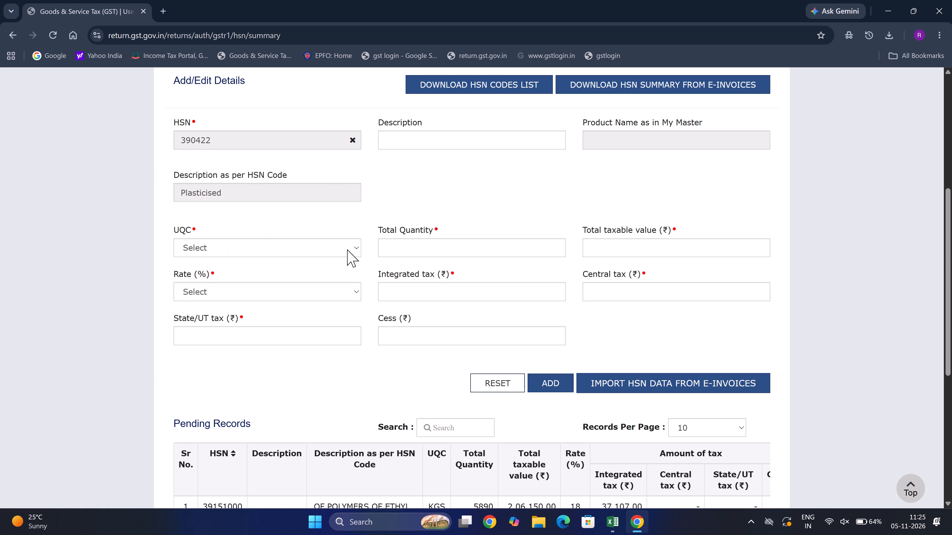
left_click(347, 249)
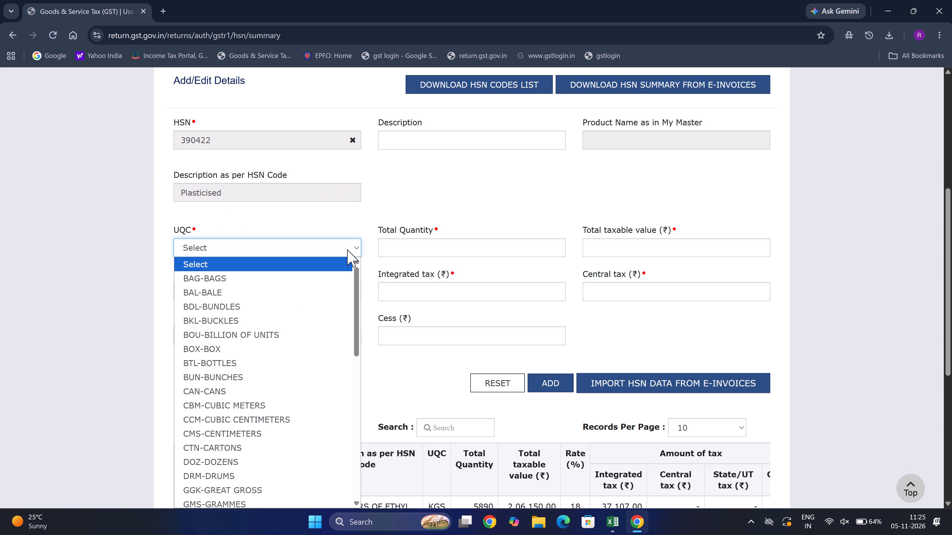
key("k")
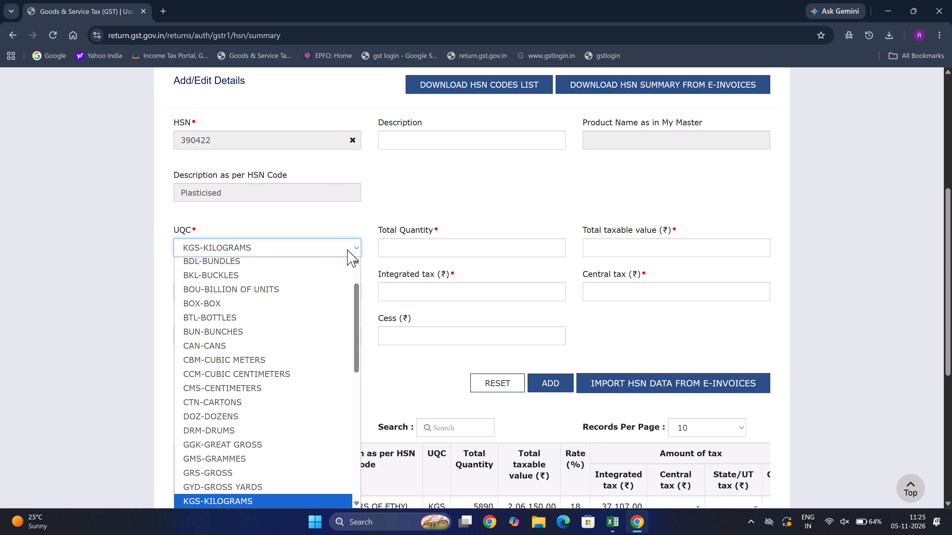
key("Tab")
key("Tab")
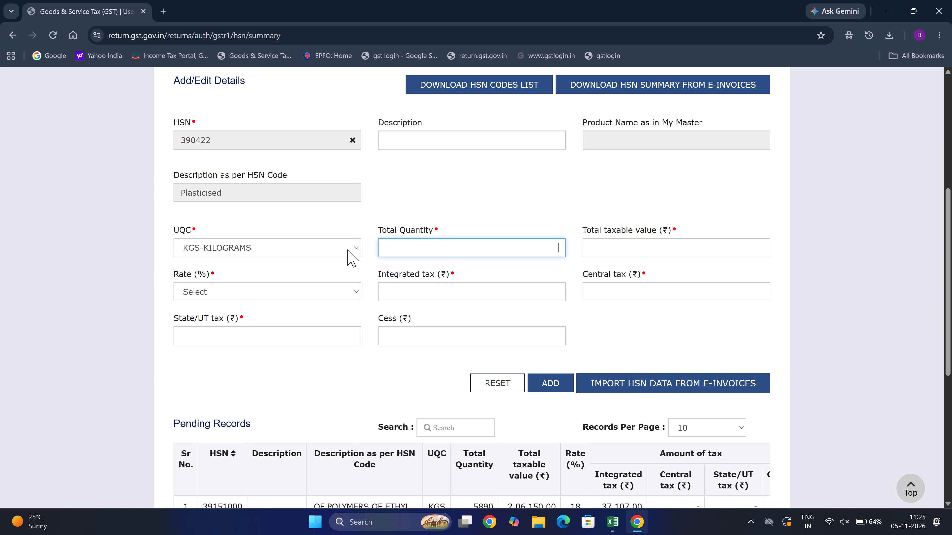
Enter a total quantity of 535 and a total taxable value of ₹56,162 for HSN 390422.
key("shift+space")
type("500")
key("Tab")
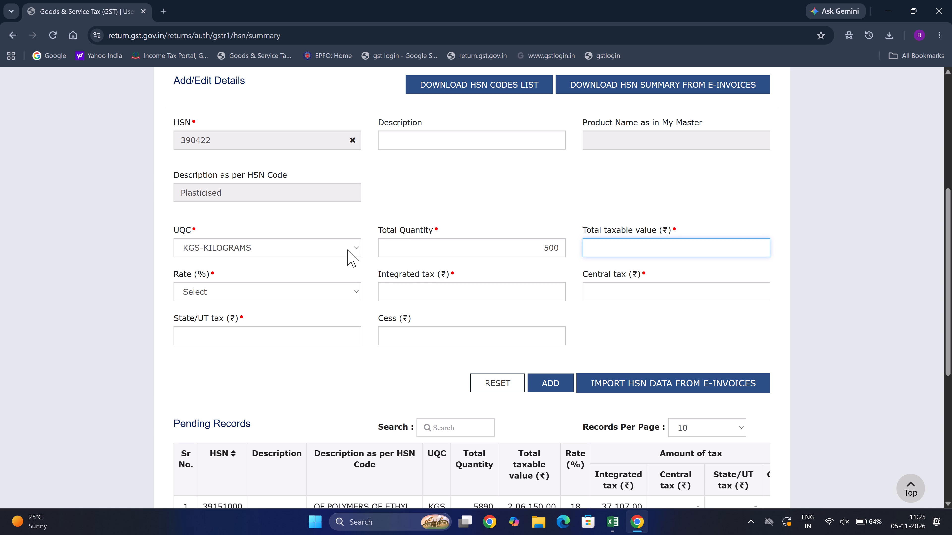
left_click(528, 231)
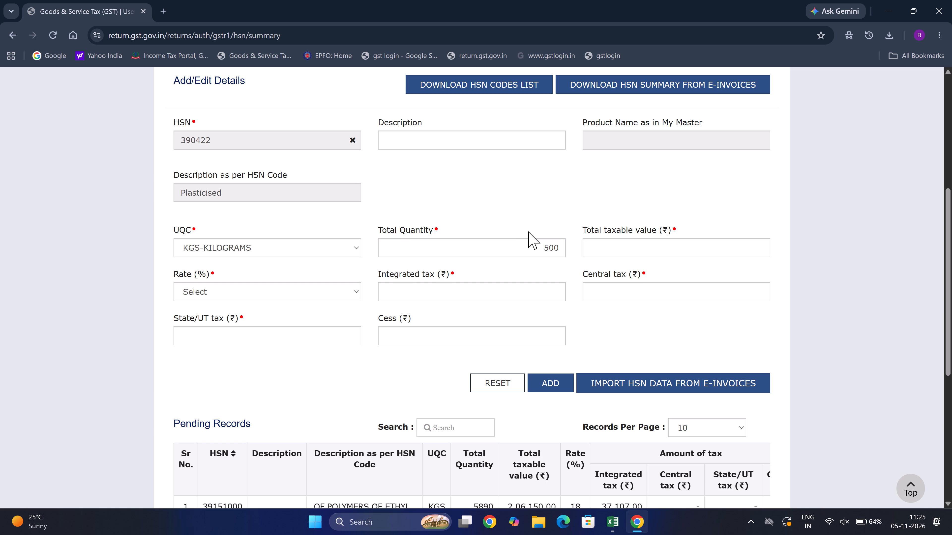
double_click(533, 246)
type("535")
key("Tab")
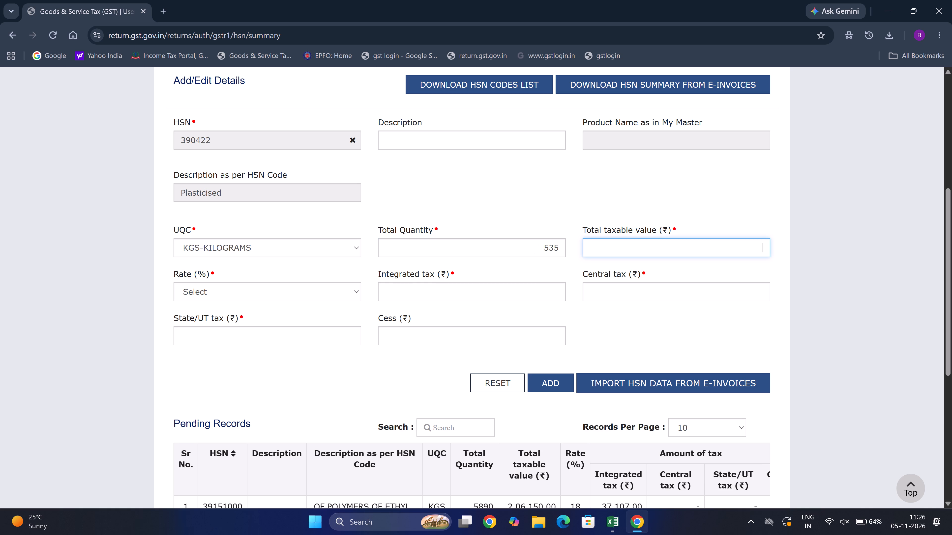
type("56162")
key("Tab")
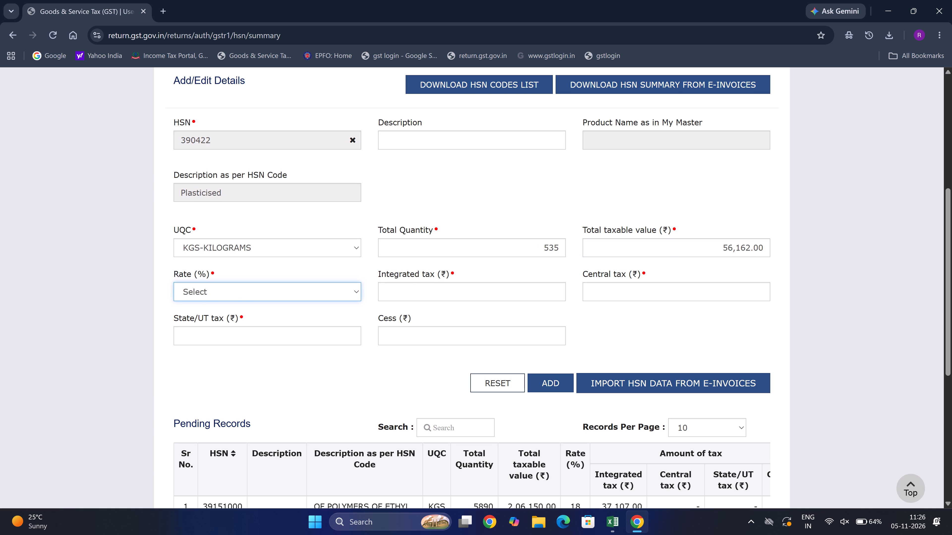
Set the rate to 18% with central and State/UT tax of ₹5,054 each, and add the HSN 390422 entry.
type("18")
key("Tab")
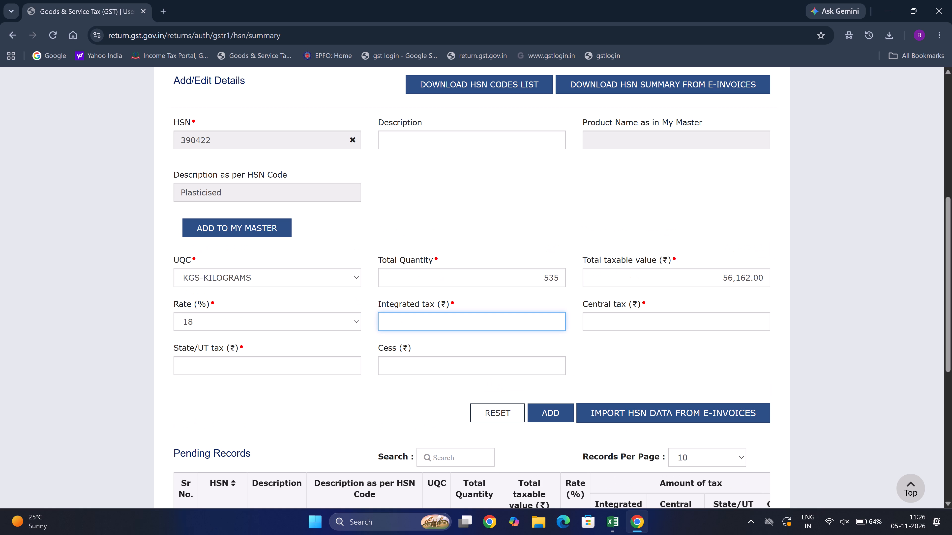
key("Tab")
type("5054")
key("Tab")
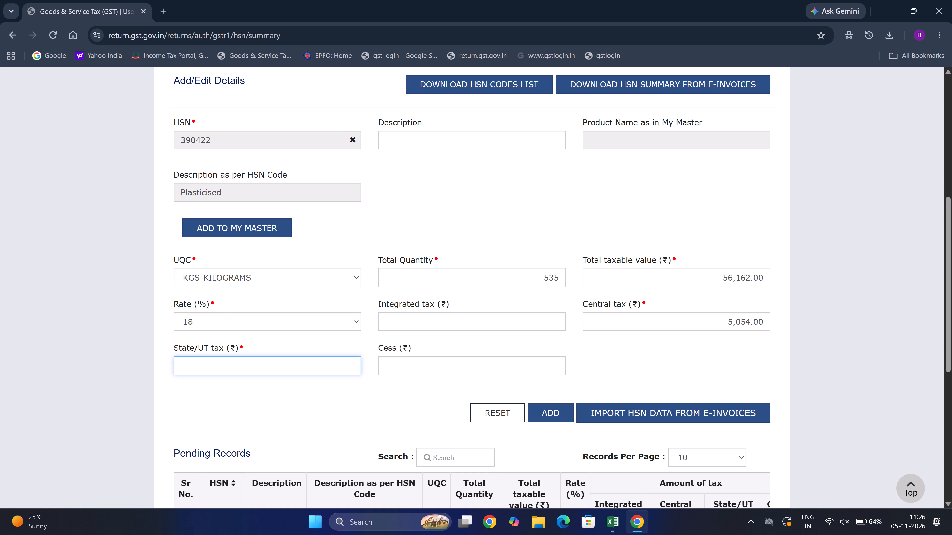
type("5054")
left_click(553, 411)
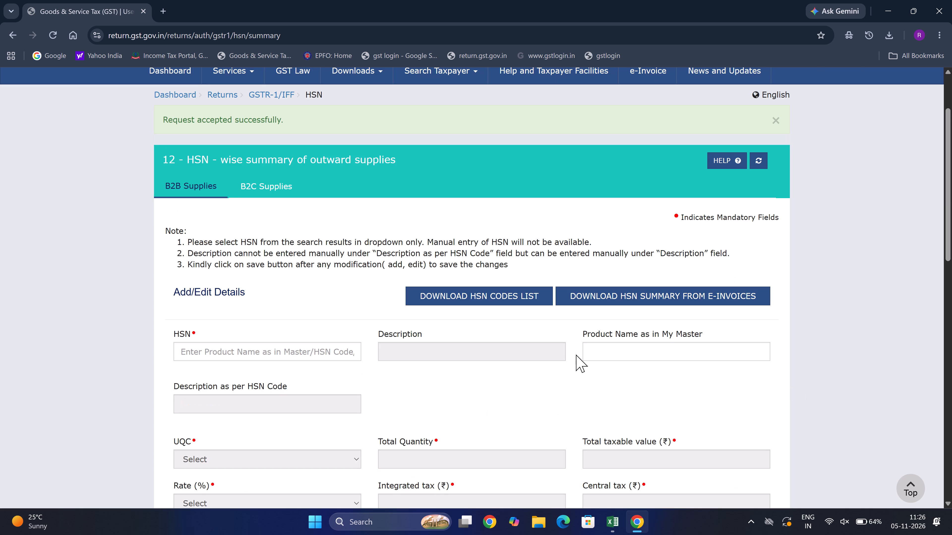
Select HSN 85441110, ENAMELLED, for another B2B entry, with KGS-KILOGRAMS as the UQC.
scroll(576, 354, "down", 1)
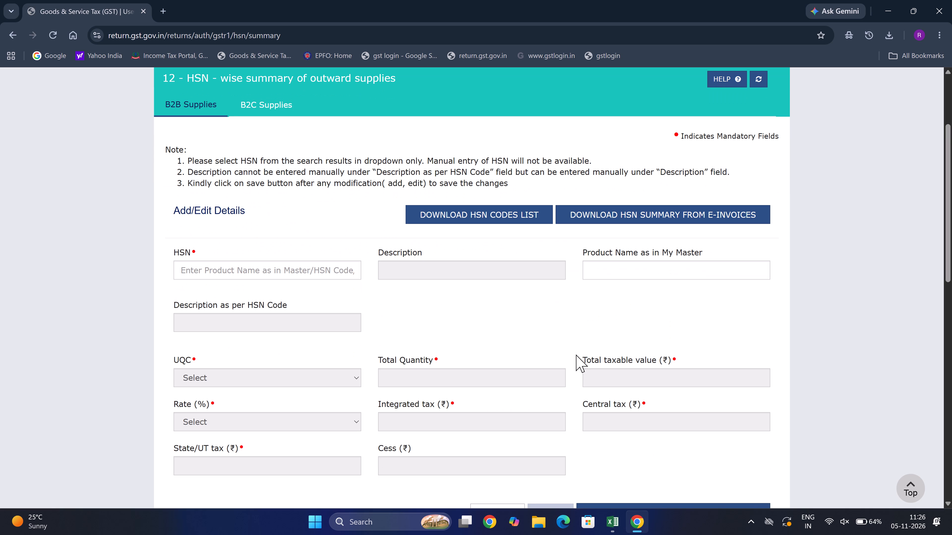
left_click(262, 265)
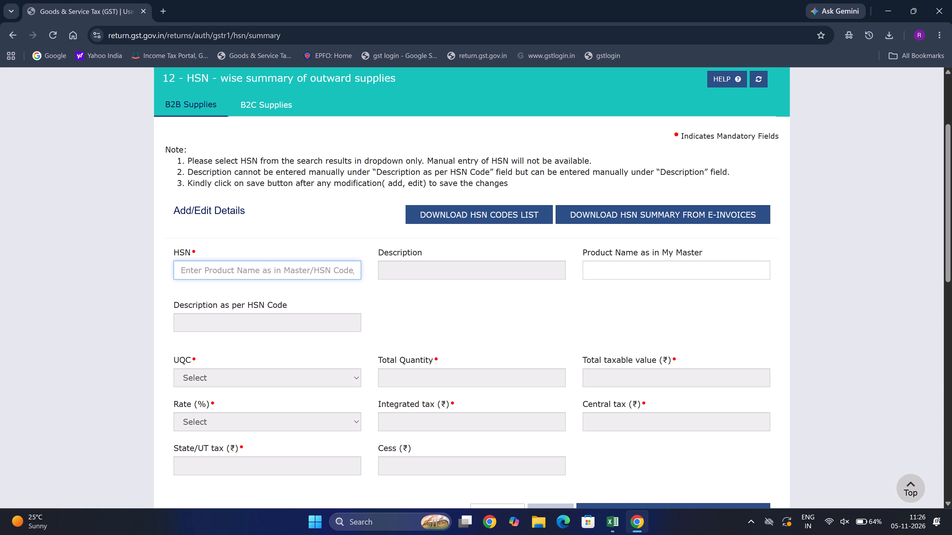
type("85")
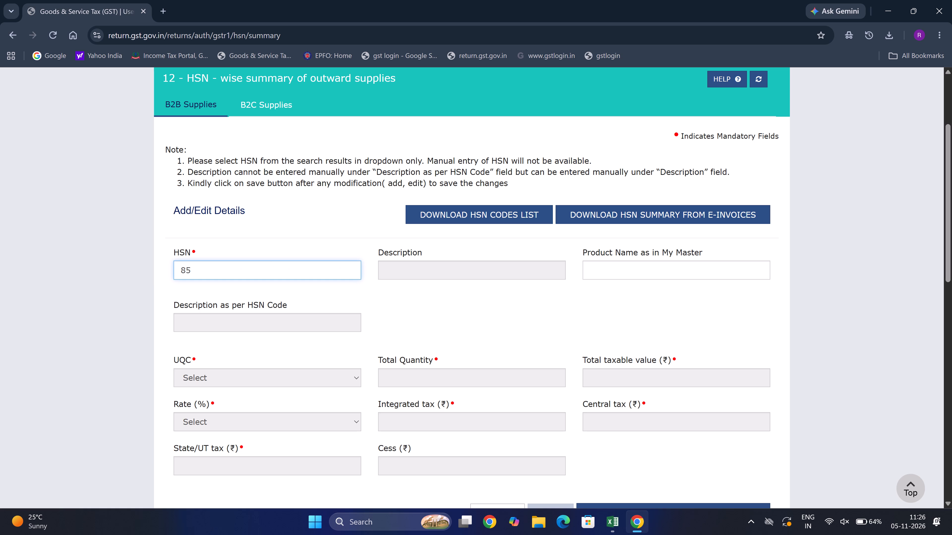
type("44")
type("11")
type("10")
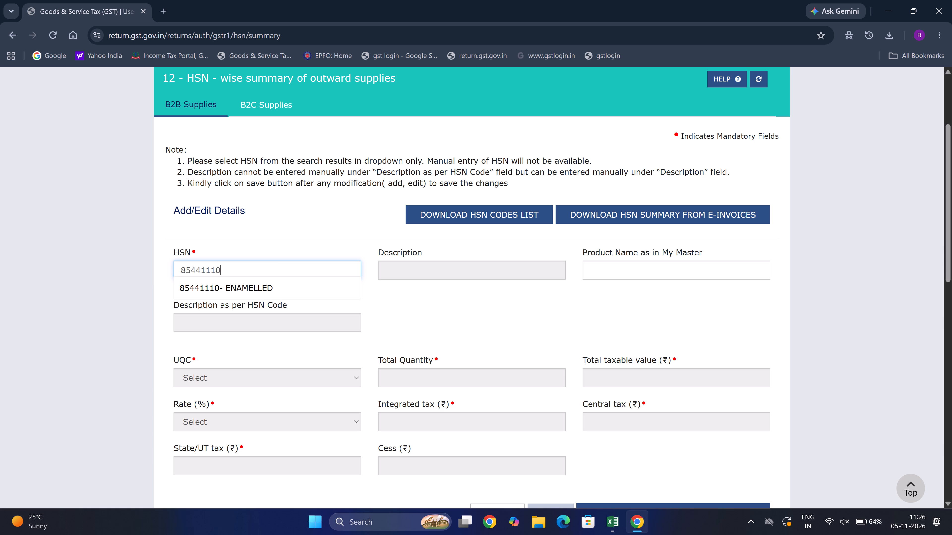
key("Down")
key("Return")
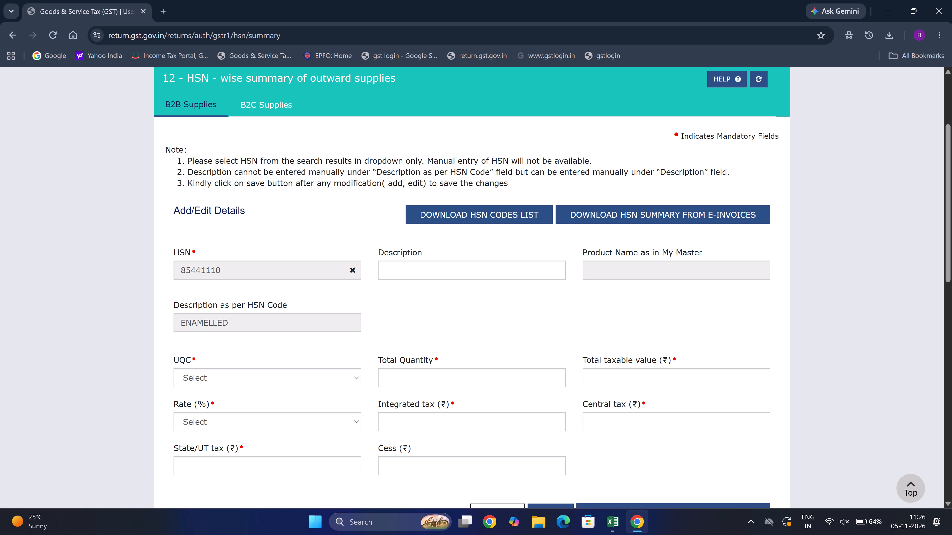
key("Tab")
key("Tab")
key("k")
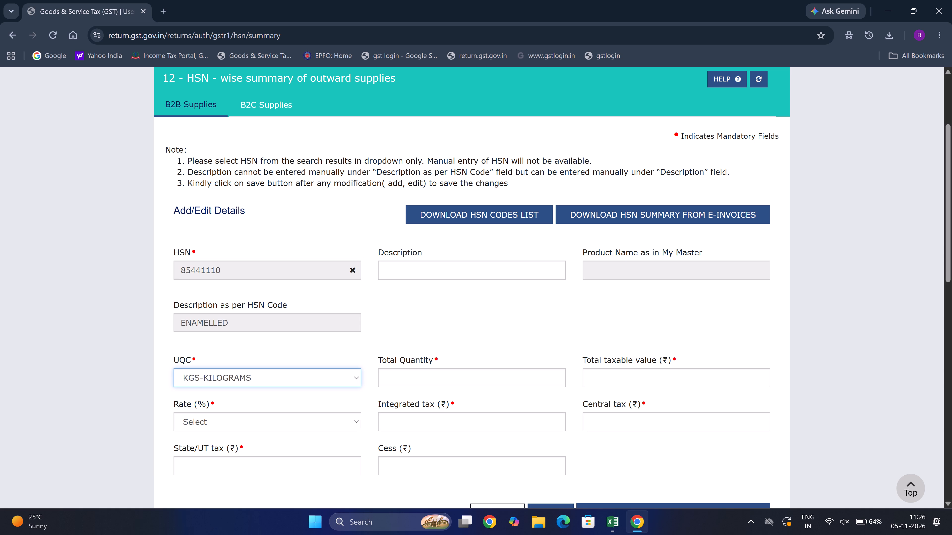
Enter a total quantity of 605 and a total taxable value of ₹11,49,500 for HSN 85441110.
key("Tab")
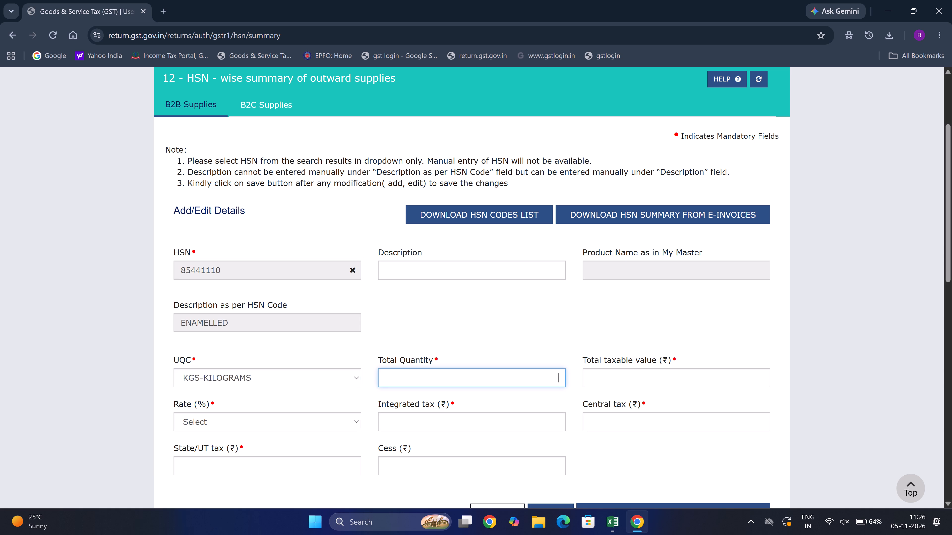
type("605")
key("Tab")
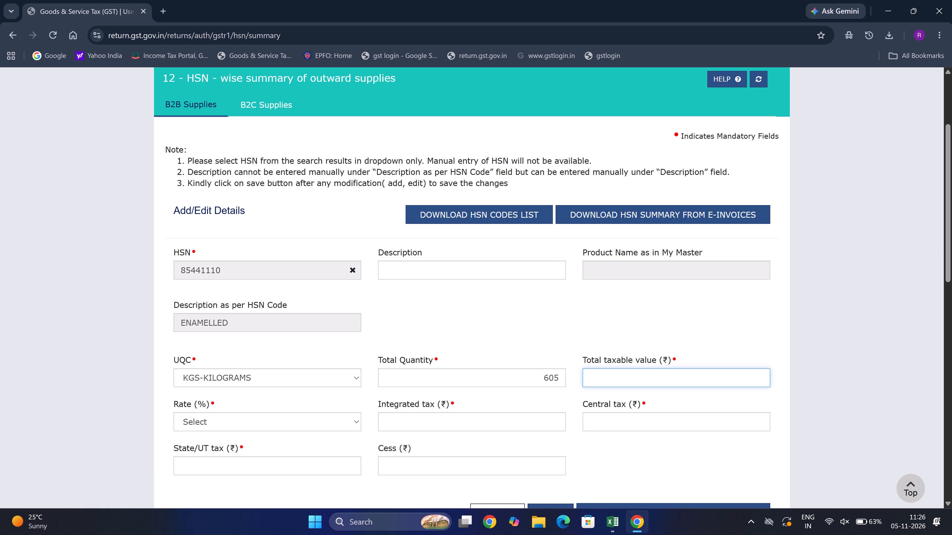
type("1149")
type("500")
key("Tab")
Set the rate to 18% with central and State/UT tax of ₹1,03,455 each, and add the HSN 85441110 entry.
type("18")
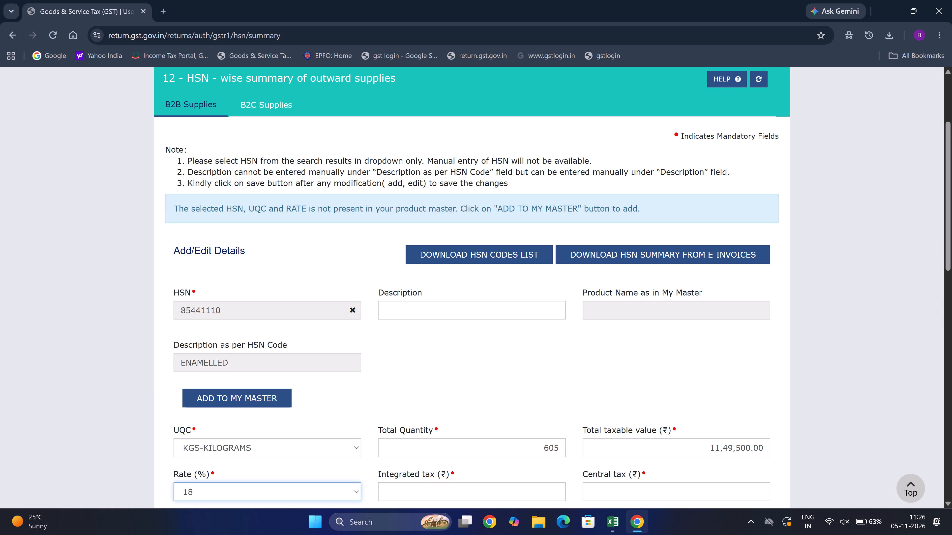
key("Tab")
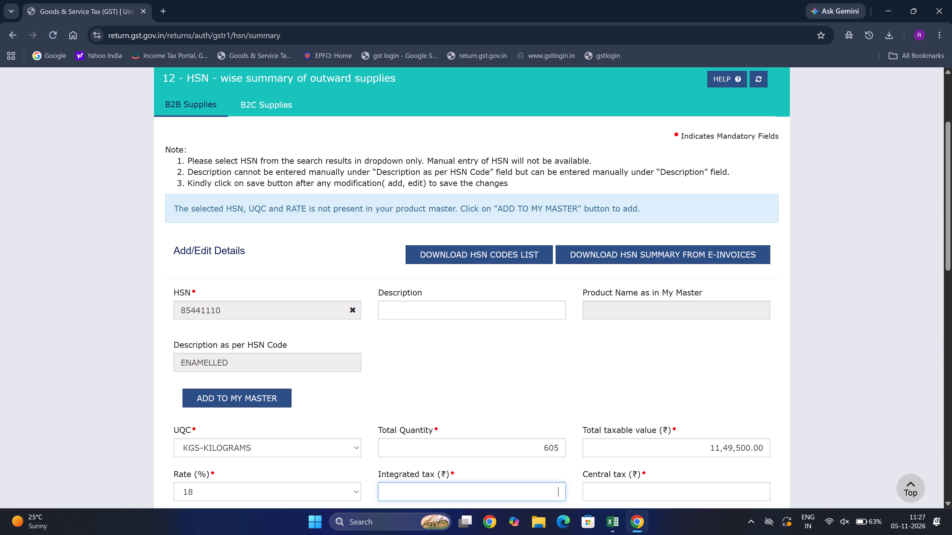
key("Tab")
scroll(262, 265, "down", 2)
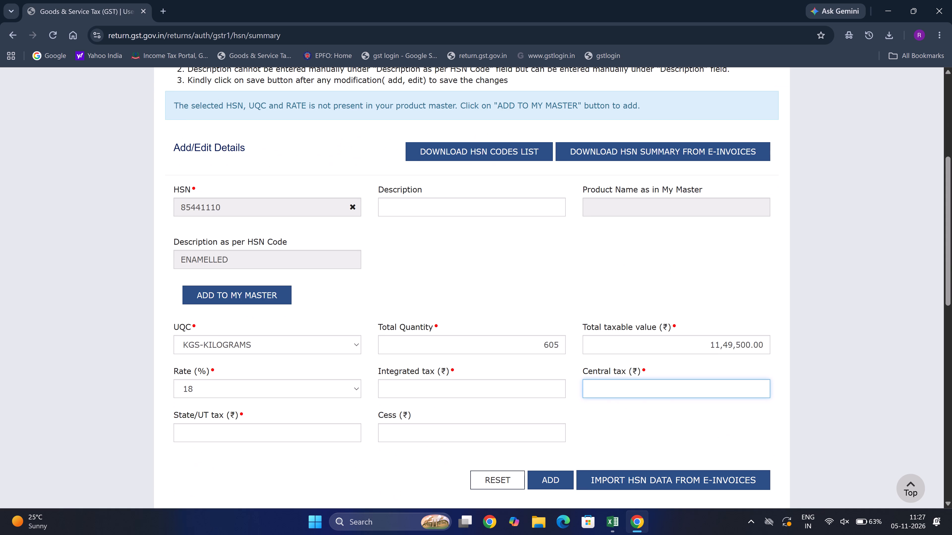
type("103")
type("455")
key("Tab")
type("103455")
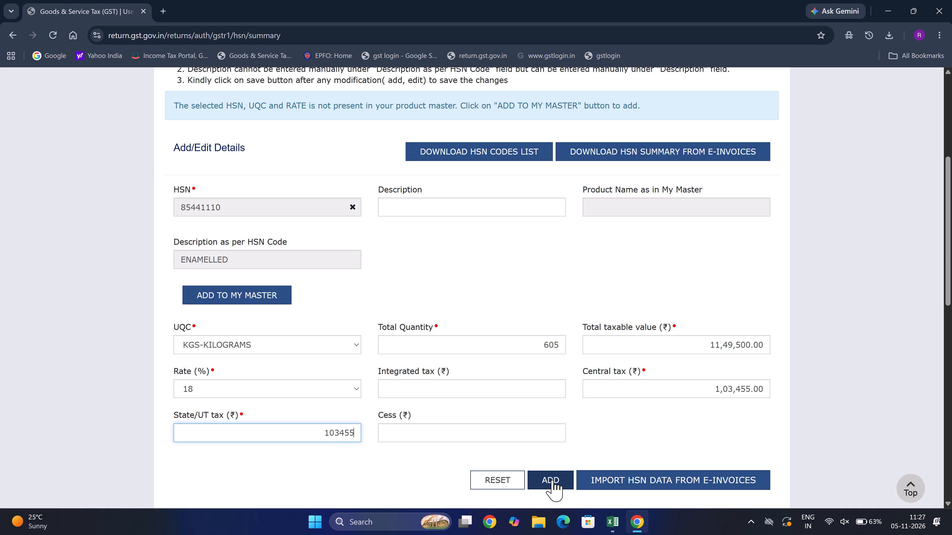
left_click(552, 480)
Save the added HSN 85441110 and 390422 entries, updating the previous save request's status before saving again, and check the processed records.
scroll(552, 480, "down", 7)
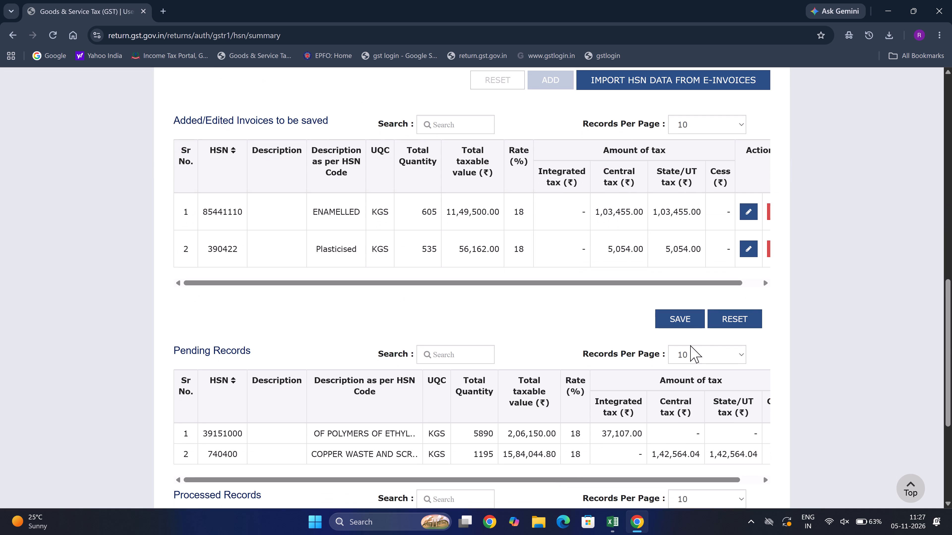
left_click(687, 322)
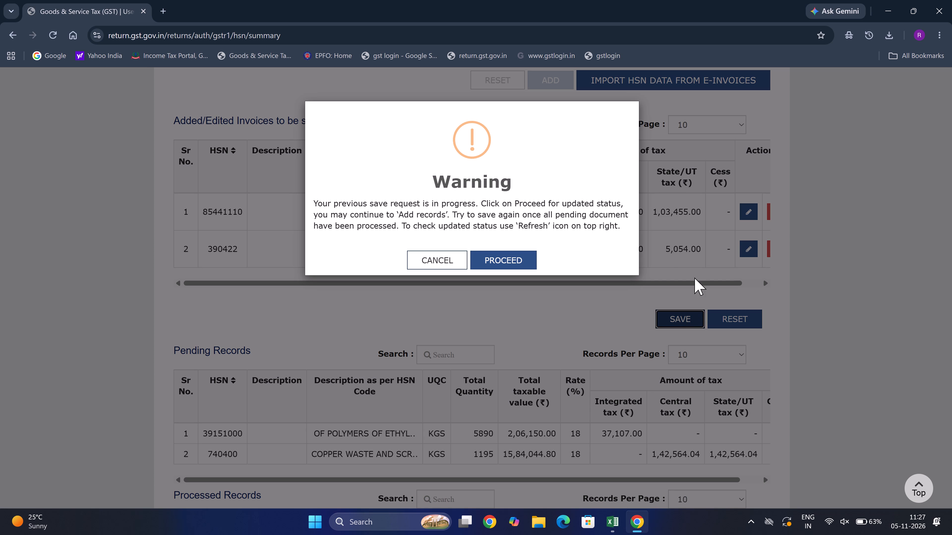
left_click(524, 260)
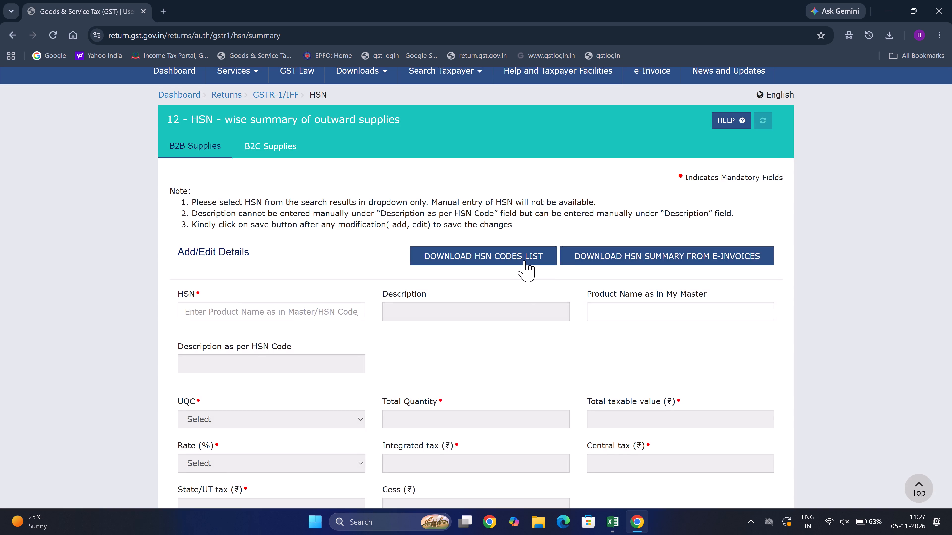
scroll(606, 326, "down", 7)
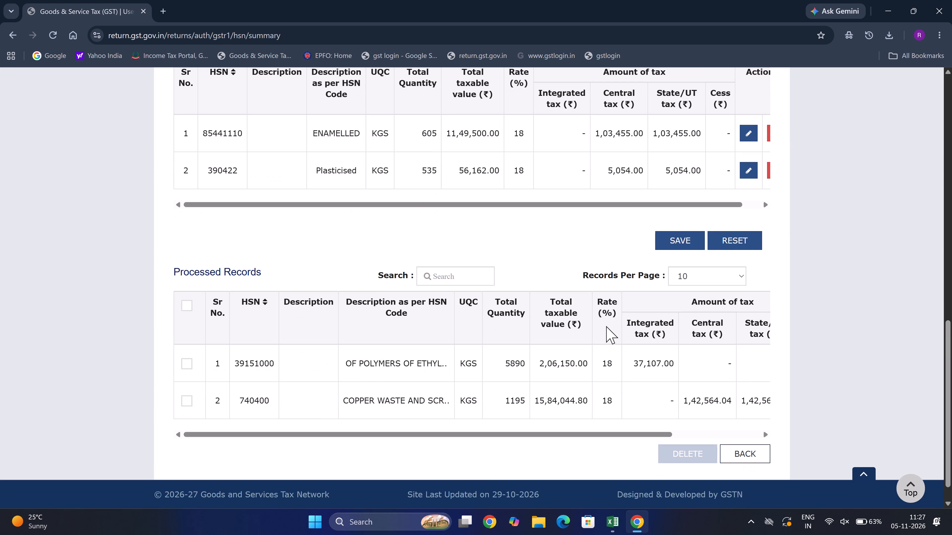
left_click(684, 237)
scroll(684, 237, "down", 4)
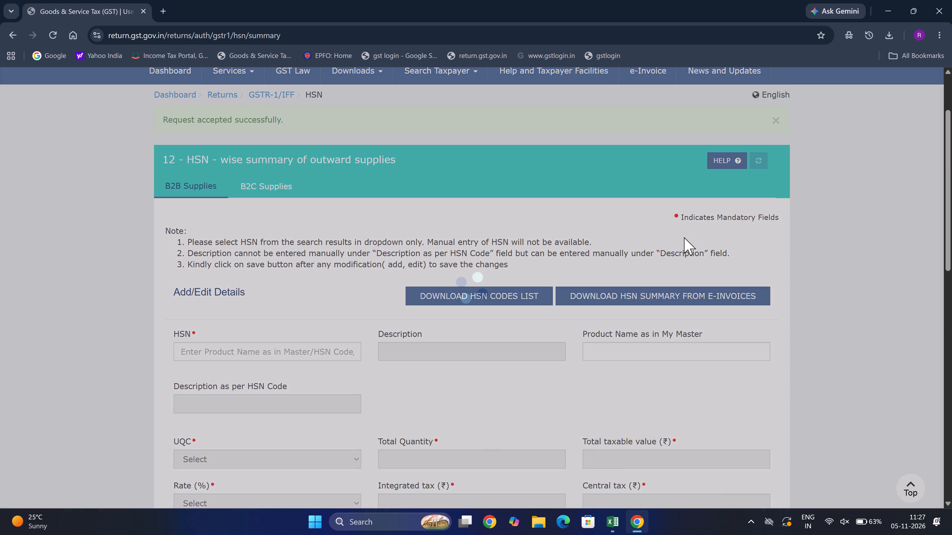
scroll(684, 237, "down", 4)
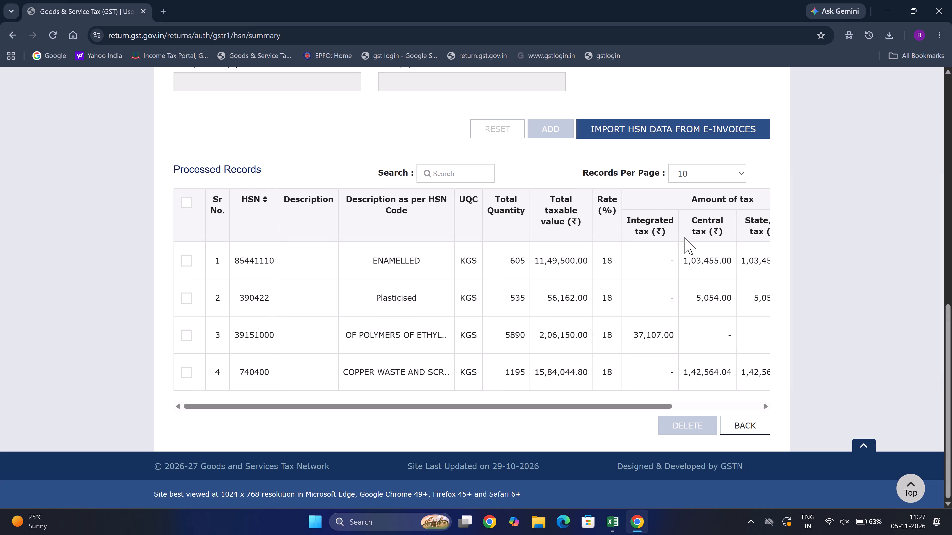
scroll(684, 237, "down", 1)
Select HSN 27101985, insulating oil for transformer and circuit-breaker, for another B2B entry, with KGS-KILOGRAMS as the UQC.
scroll(684, 237, "up", 2)
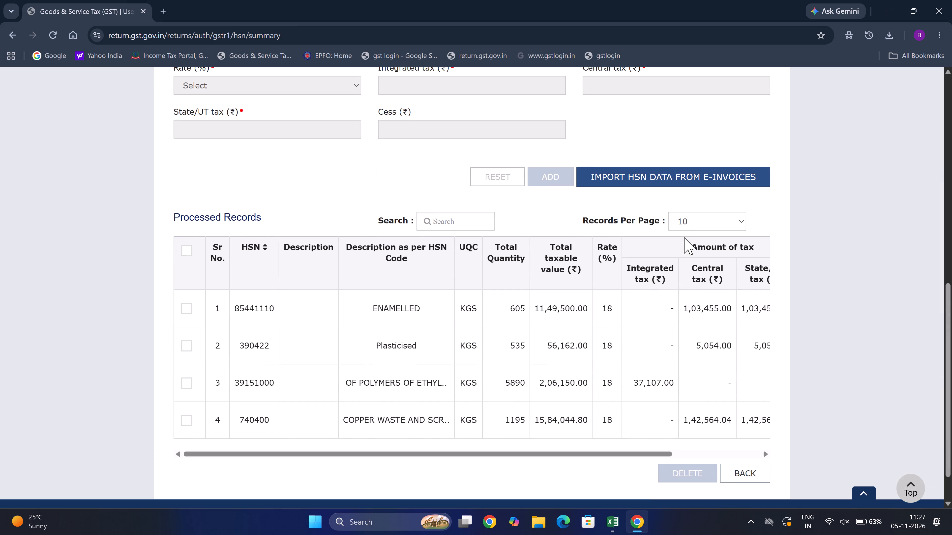
scroll(684, 237, "up", 4)
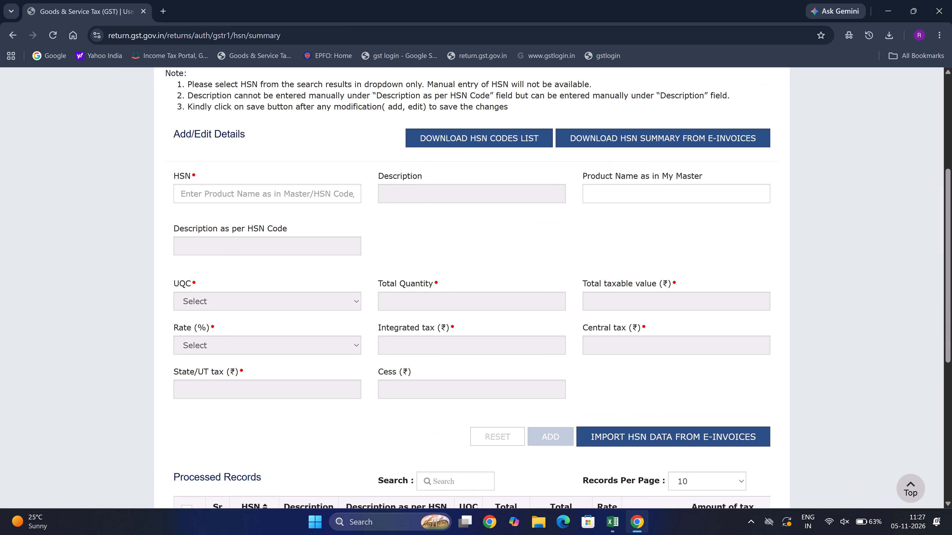
left_click(306, 197)
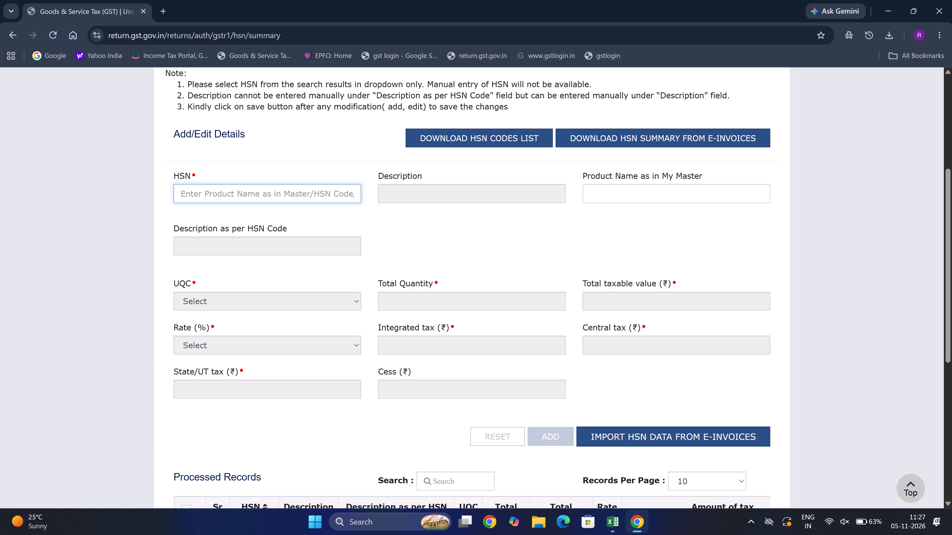
left_click(306, 197)
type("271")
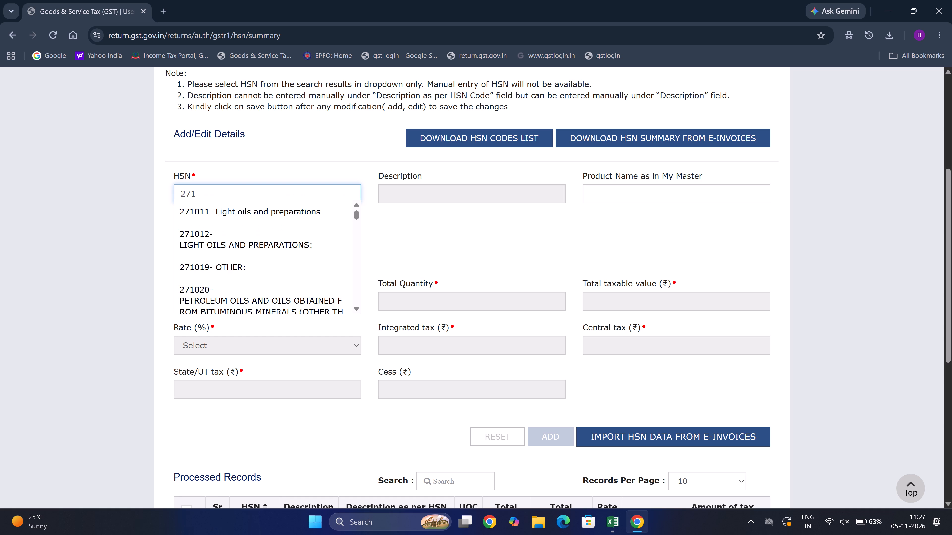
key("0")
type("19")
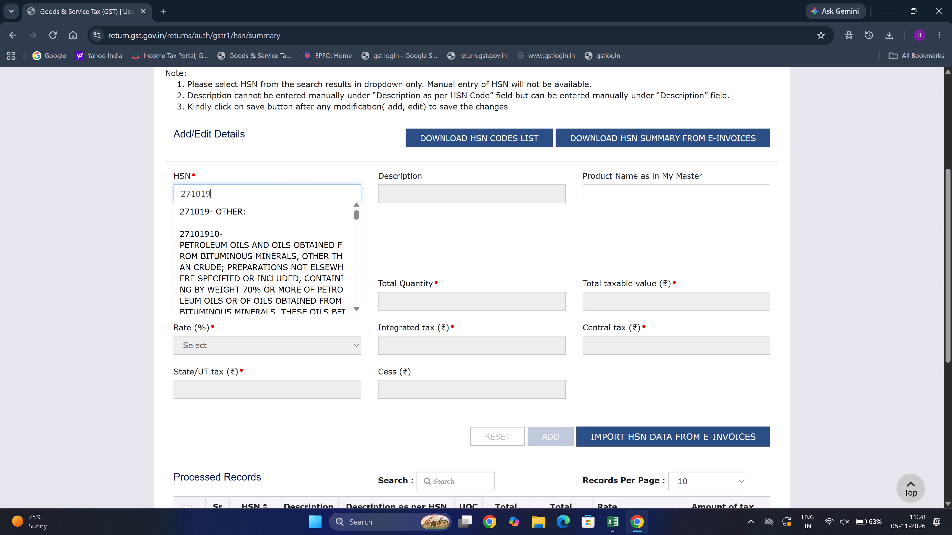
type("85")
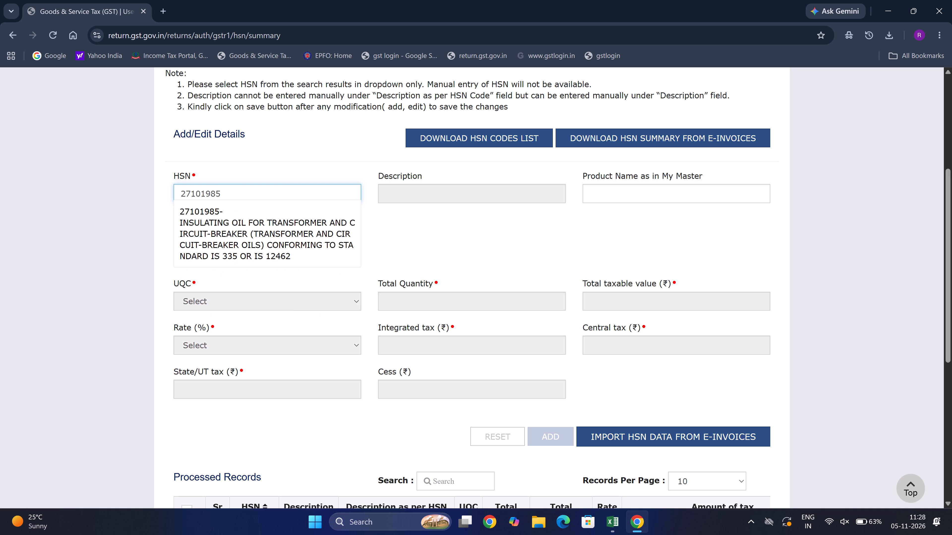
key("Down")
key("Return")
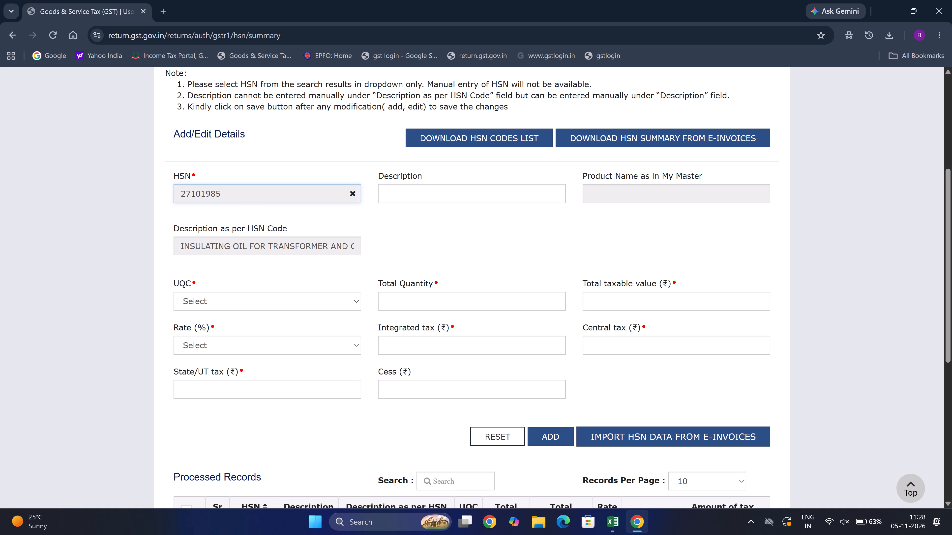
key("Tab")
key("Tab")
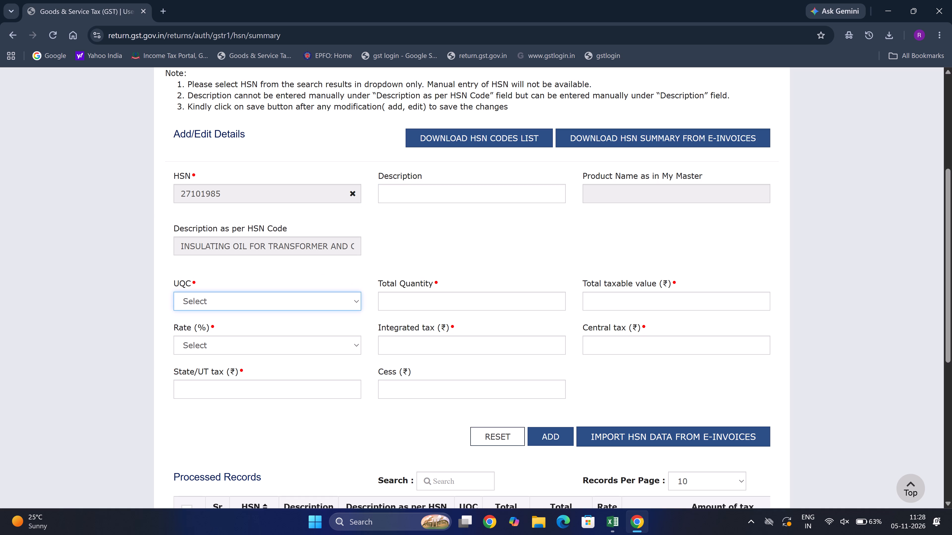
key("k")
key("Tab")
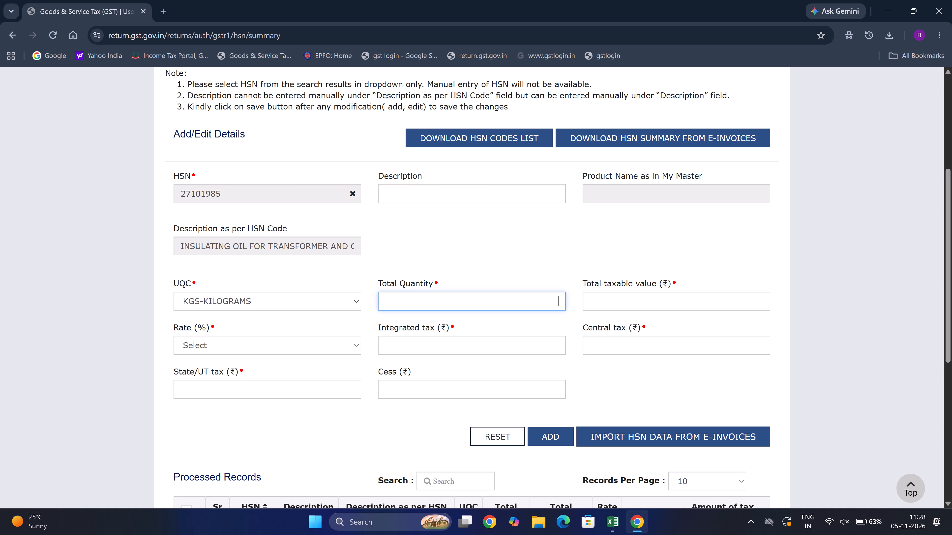
Enter a total quantity of 471 and a total taxable value of ₹1,08,645 for HSN 27101985.
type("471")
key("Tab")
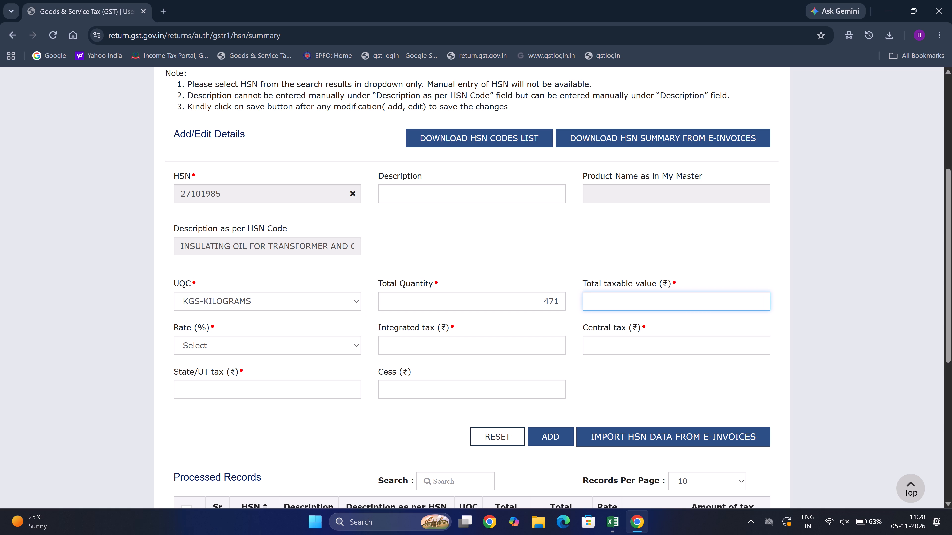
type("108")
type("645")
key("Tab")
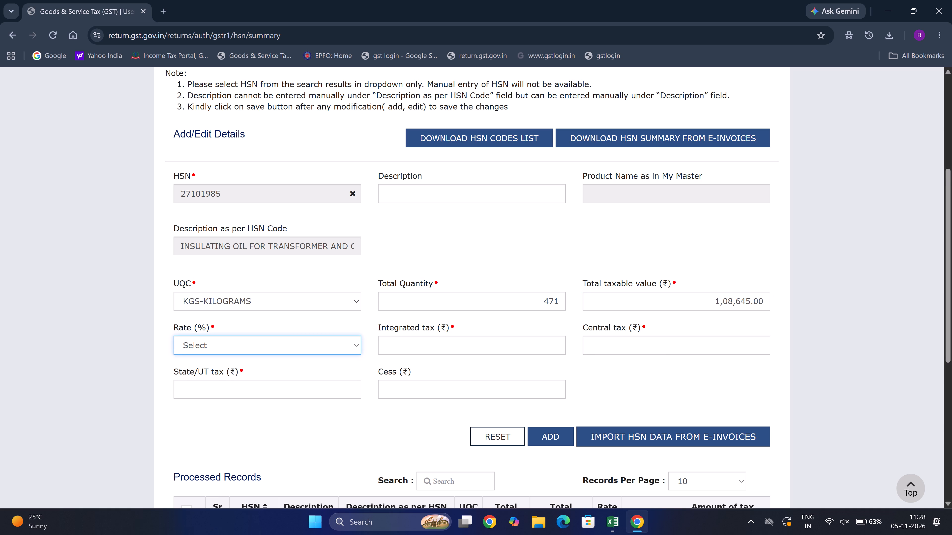
Set the rate to 18%, integrated tax to ₹912, central and State/UT tax to ₹9,321.75 each, and add the HSN 27101985 entry.
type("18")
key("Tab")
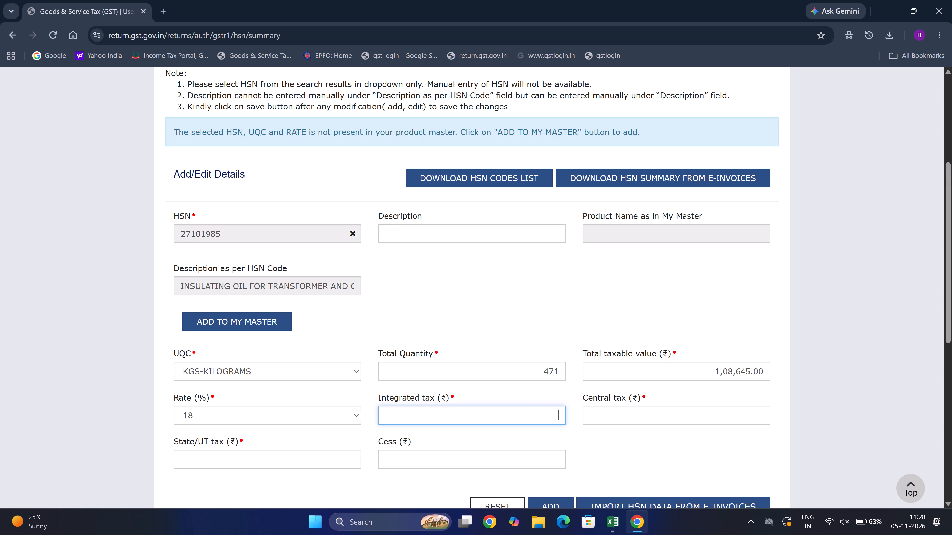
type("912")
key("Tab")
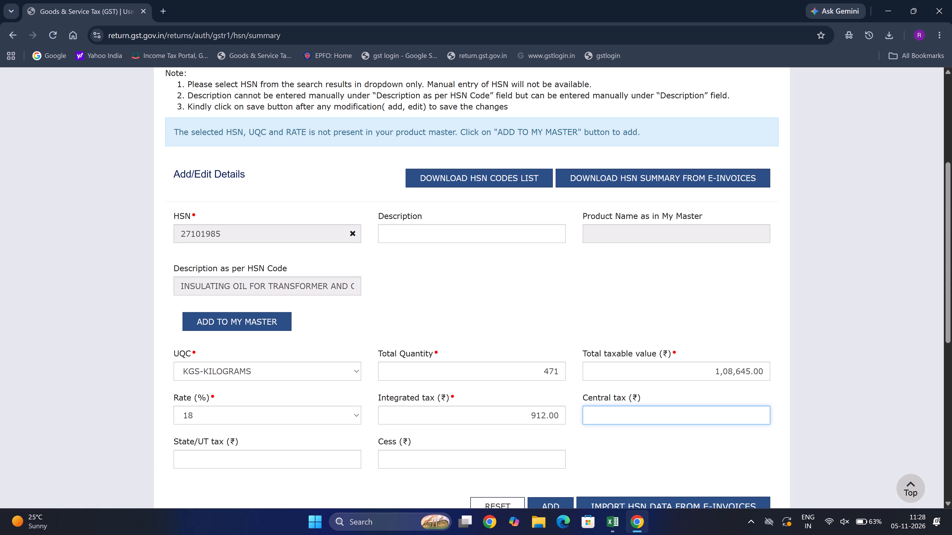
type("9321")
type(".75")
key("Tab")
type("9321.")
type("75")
scroll(634, 354, "down", 1)
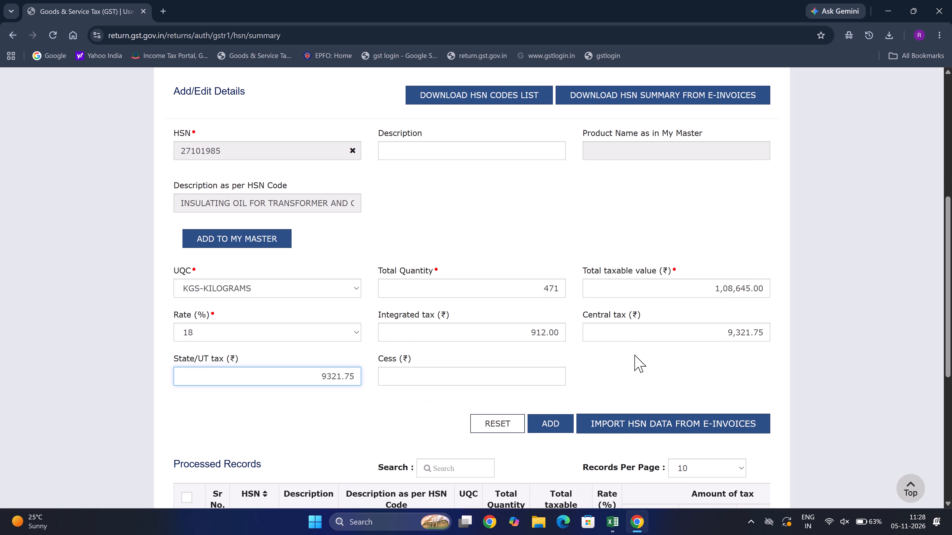
left_click(543, 420)
Save the added HSN 27101985 entry to the B2B supplies of the HSN-wise summary.
scroll(543, 420, "down", 5)
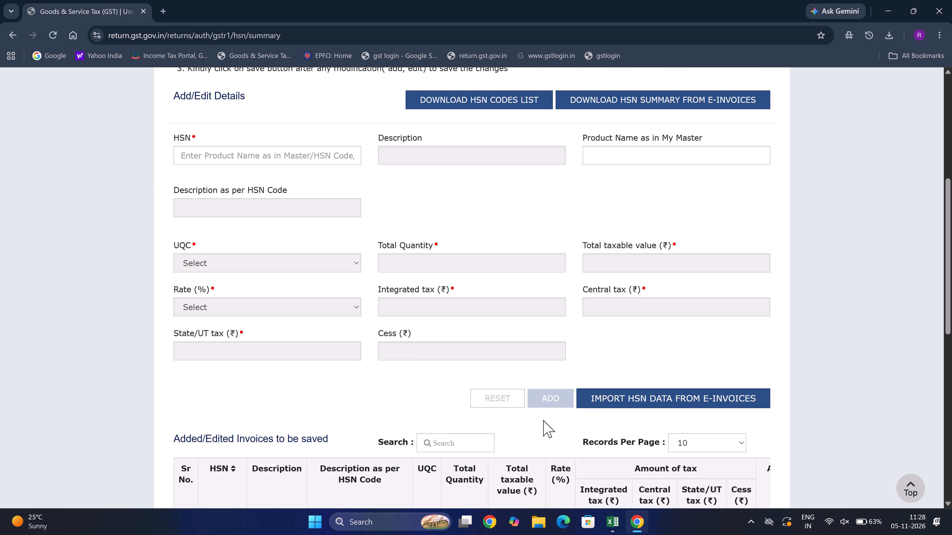
scroll(543, 420, "down", 2)
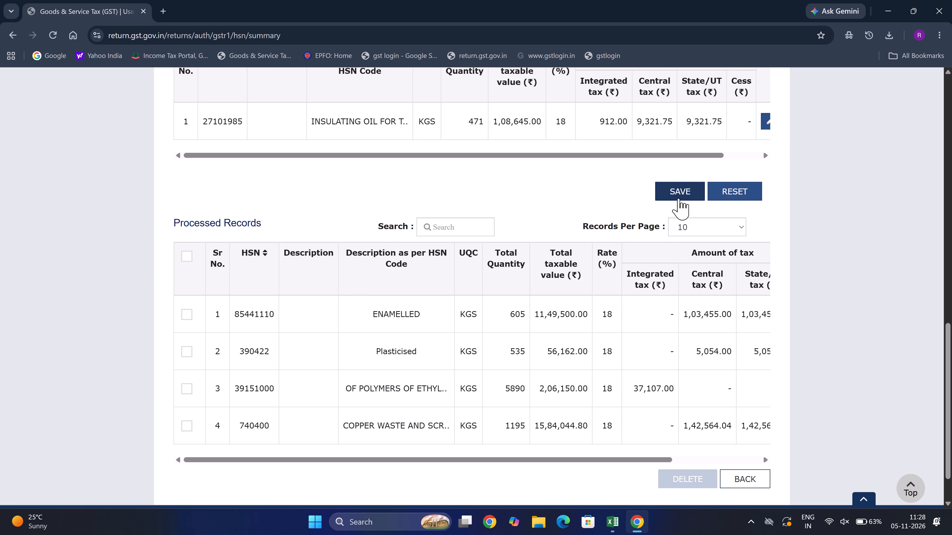
left_click(678, 196)
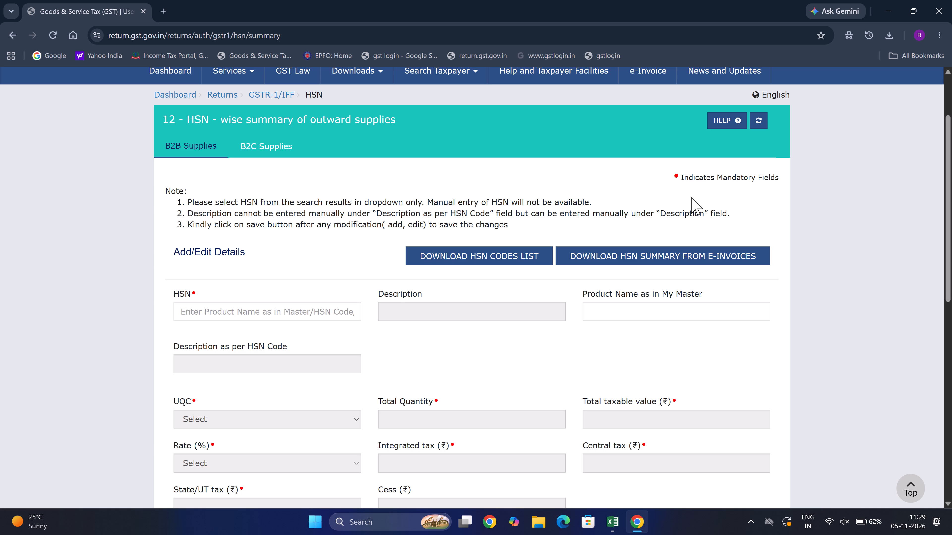
key("Right")
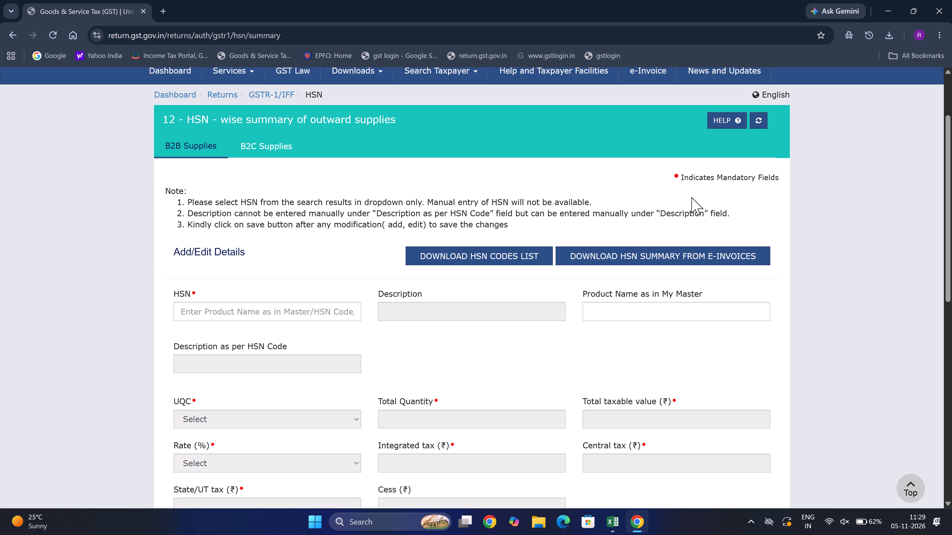
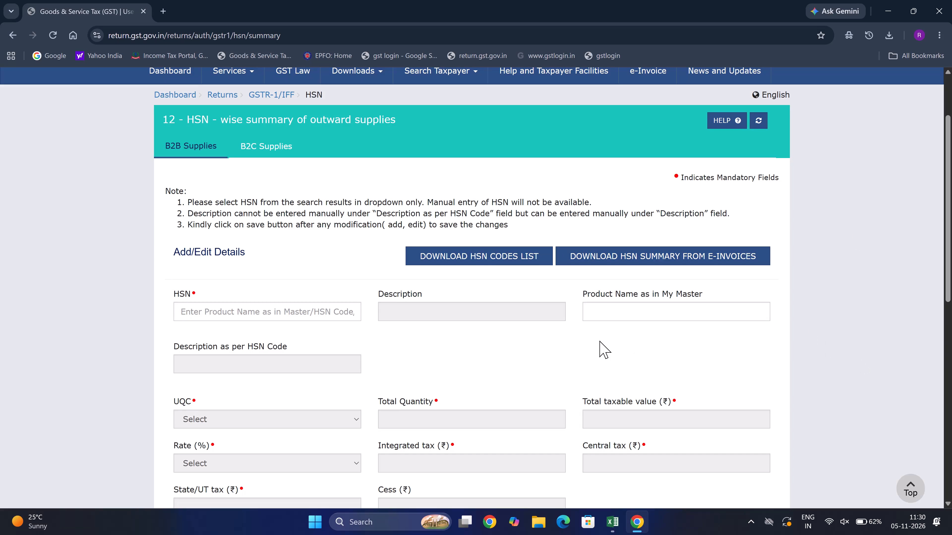
Select HSN 85441990, described as OTHER, for another B2B entry in the HSN-wise summary.
scroll(599, 341, "down", 4)
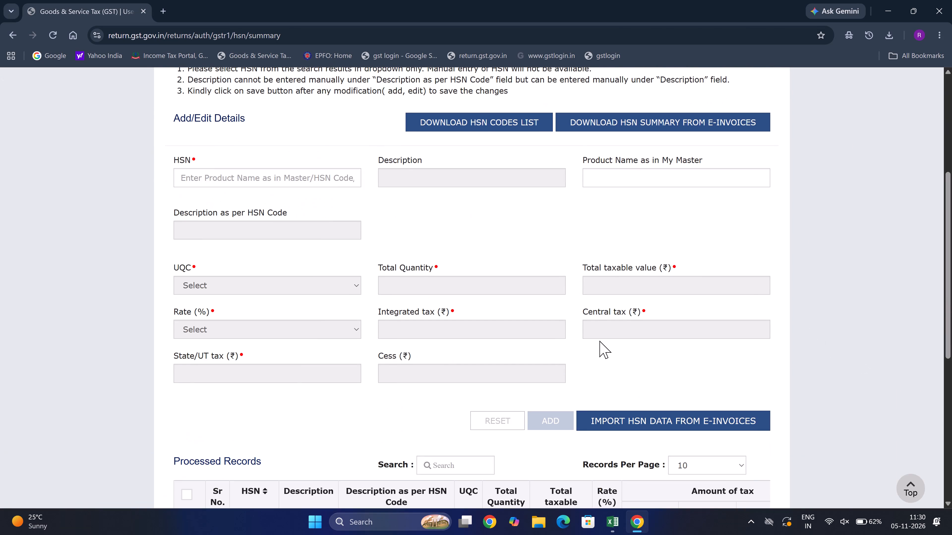
scroll(599, 341, "down", 3)
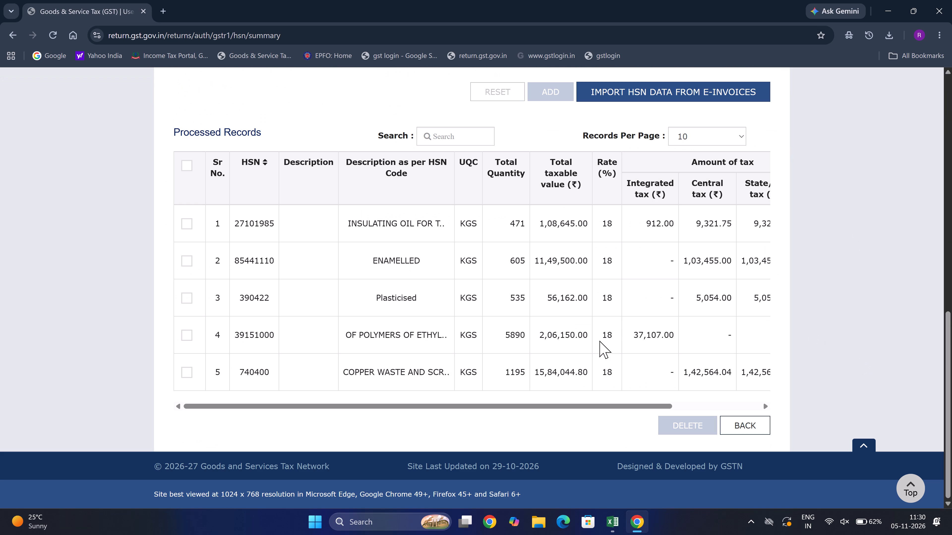
scroll(599, 341, "up", 4)
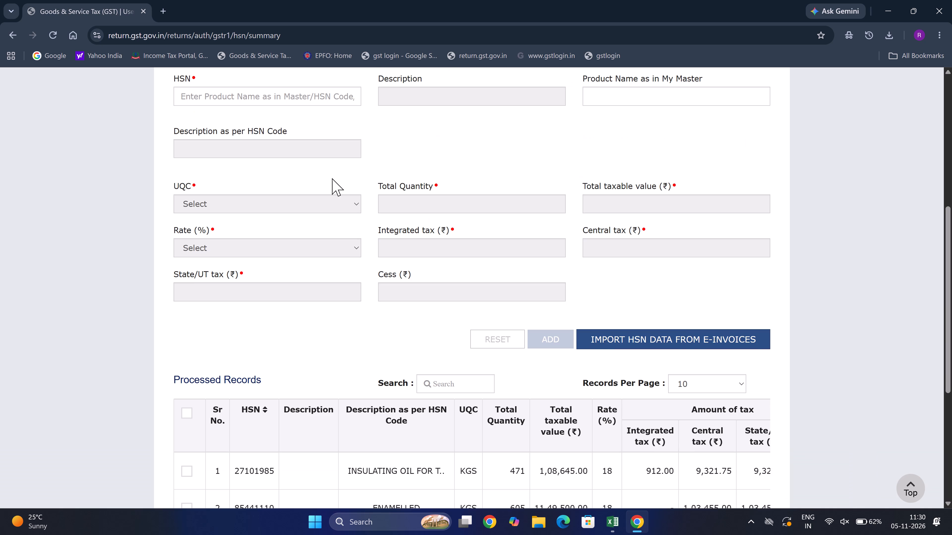
scroll(332, 178, "up", 1)
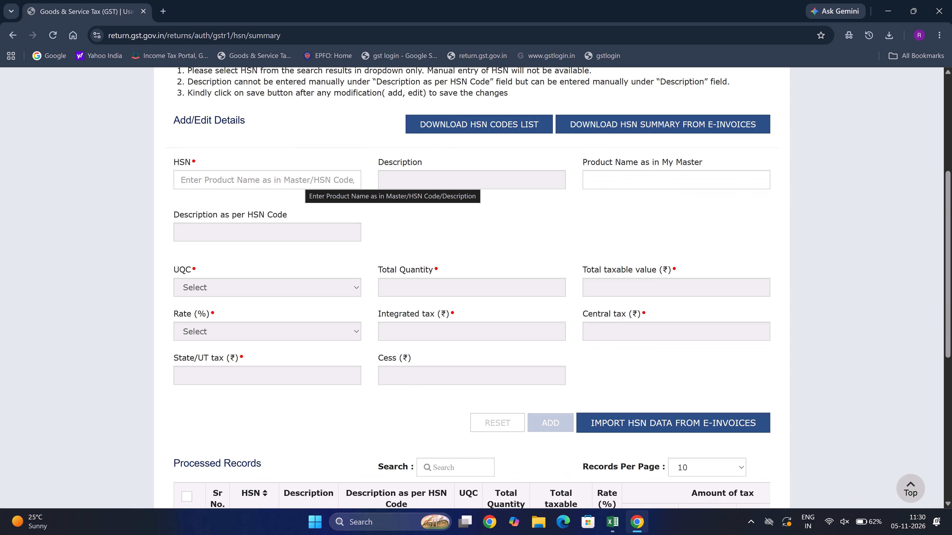
type("8544")
left_click(299, 181)
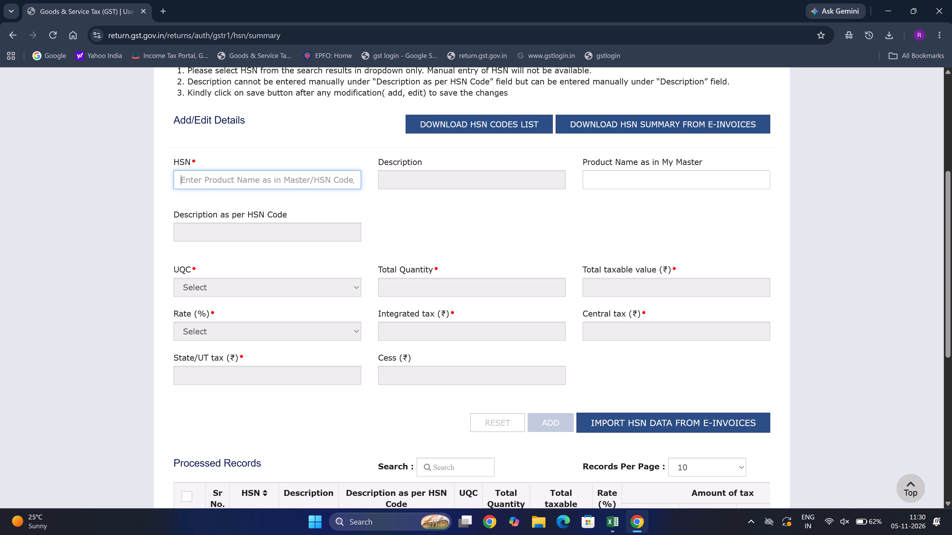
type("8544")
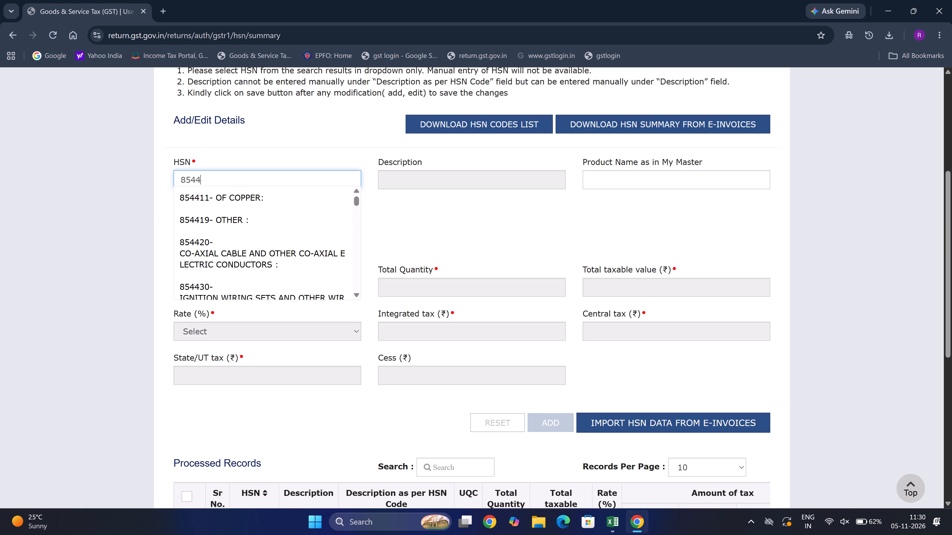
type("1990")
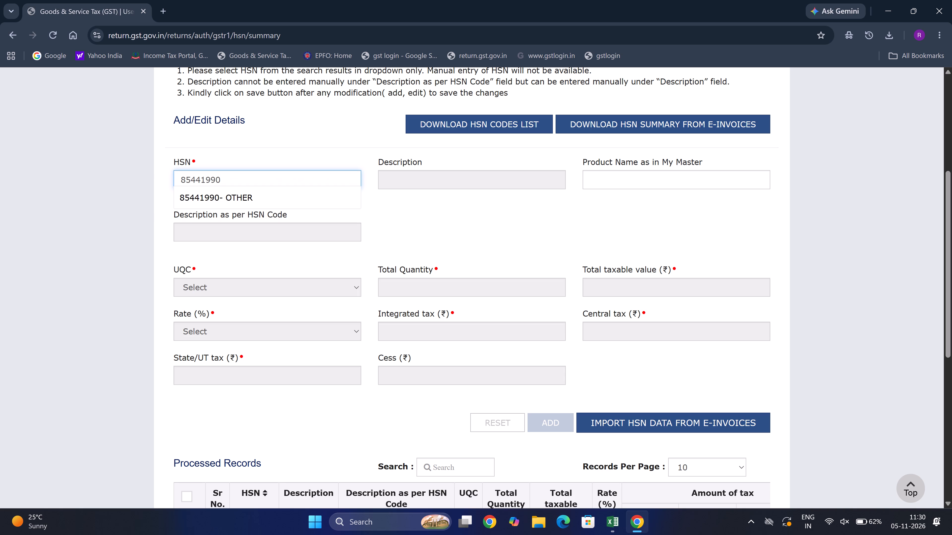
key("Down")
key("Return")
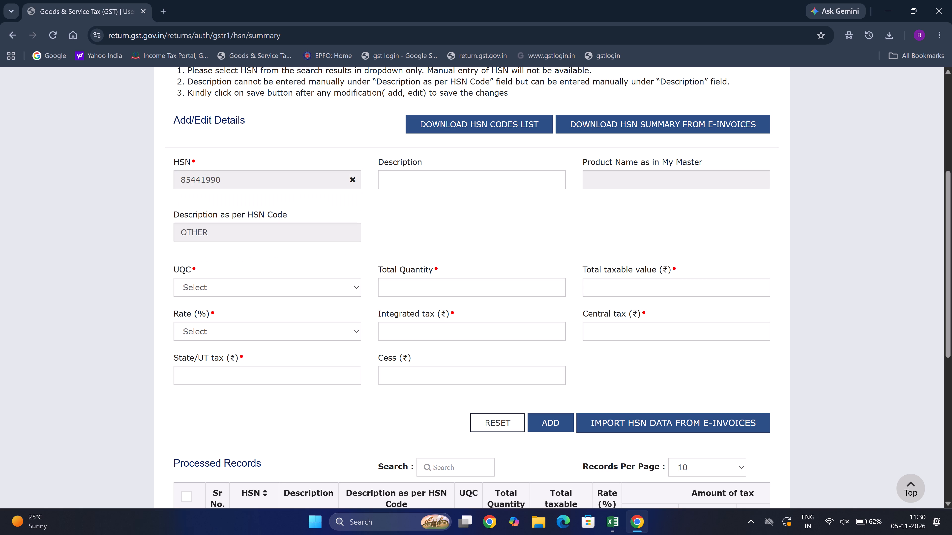
Set the UQC to MTR-METERS, total quantity to 90617 and total taxable value to ₹8,96,354.15 for HSN 85441990.
left_click(278, 281)
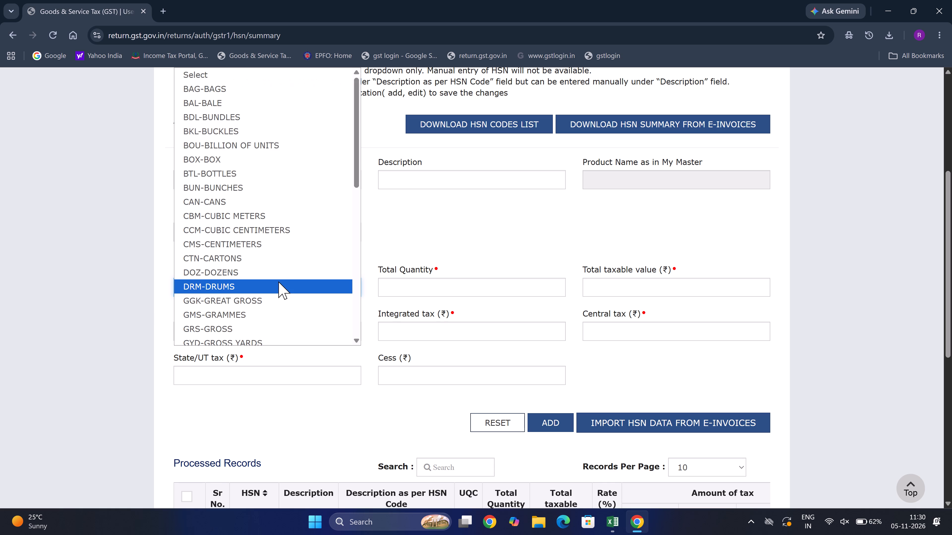
key("m")
key("m")
key("Tab")
key("Tab")
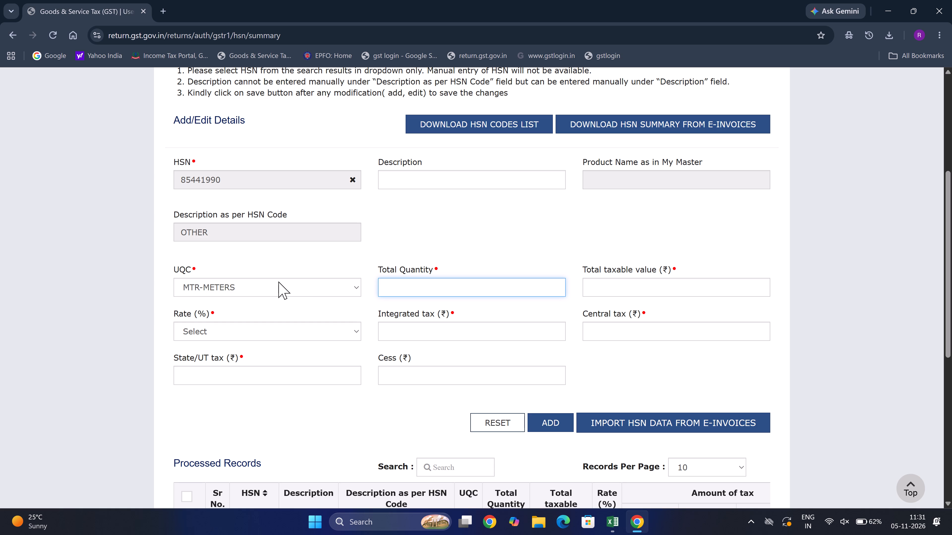
type("90617")
key("Tab")
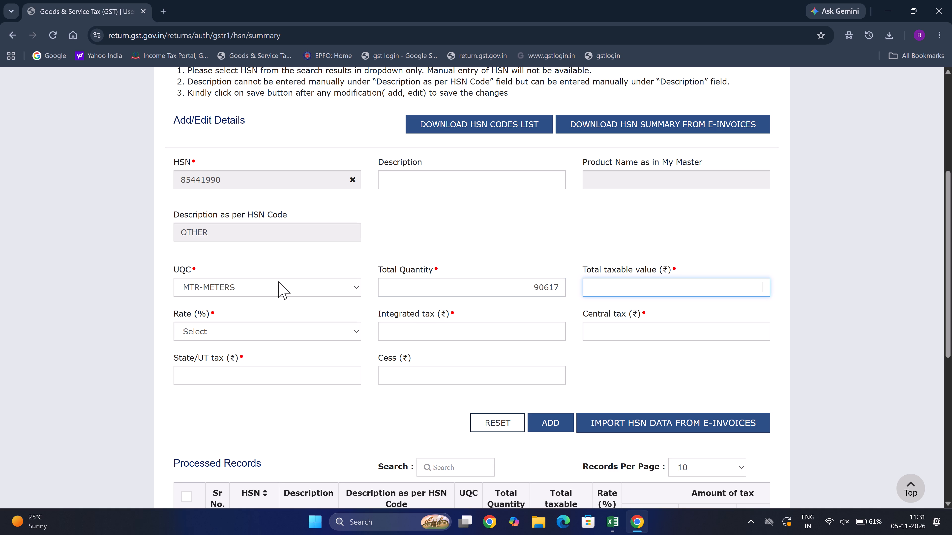
type("8963")
type("54")
type(".15")
Set the rate to 18% and the integrated tax to ₹1,29,970.78 for HSN 85441990.
left_click(210, 332)
left_click(199, 284)
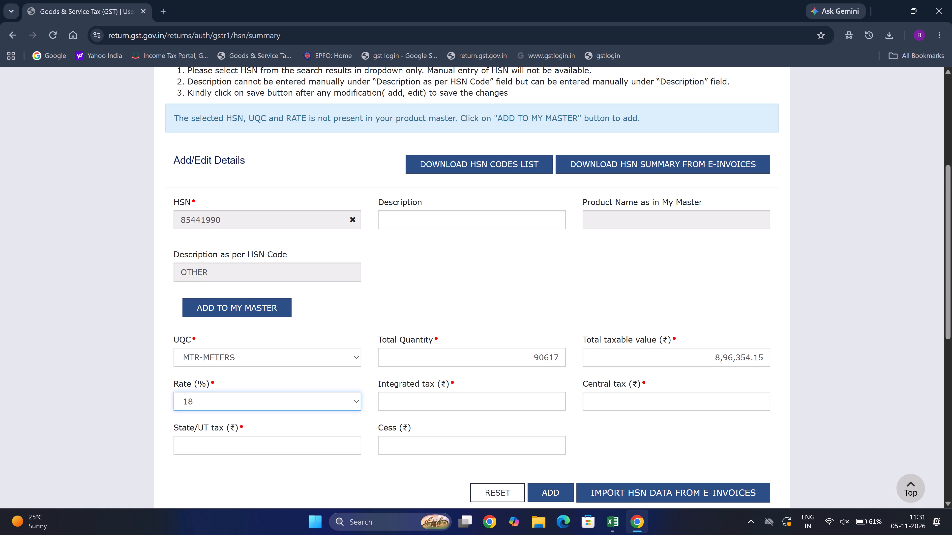
left_click(471, 408)
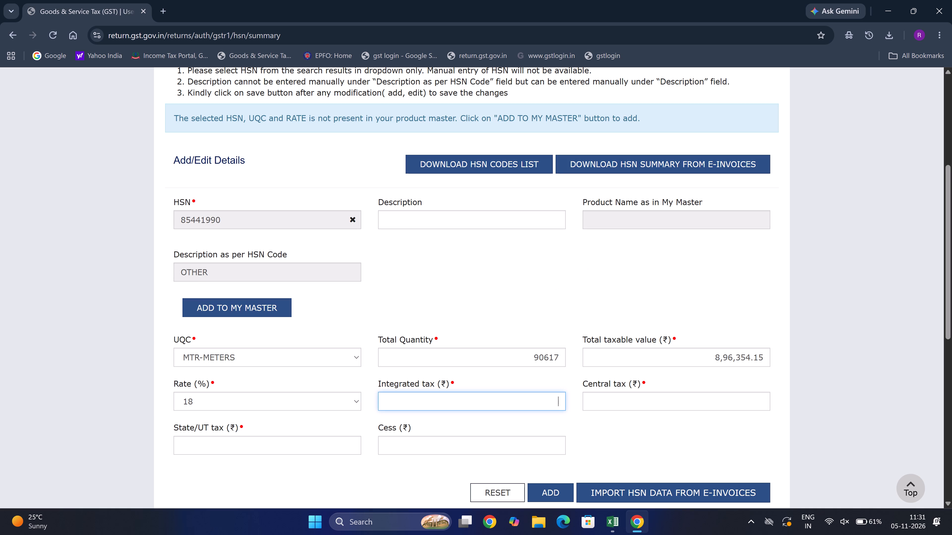
type("1290")
key("BackSpace")
type("97")
type("0.78")
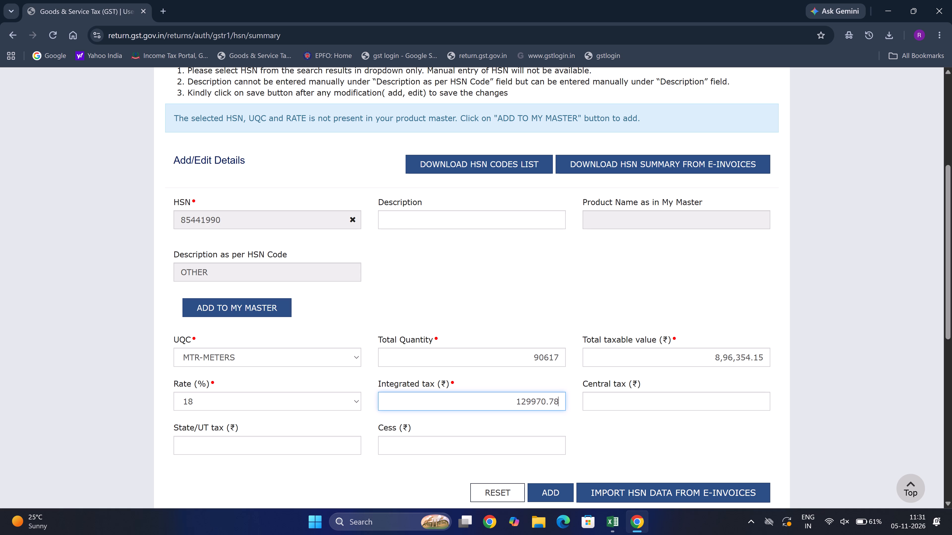
key("Tab")
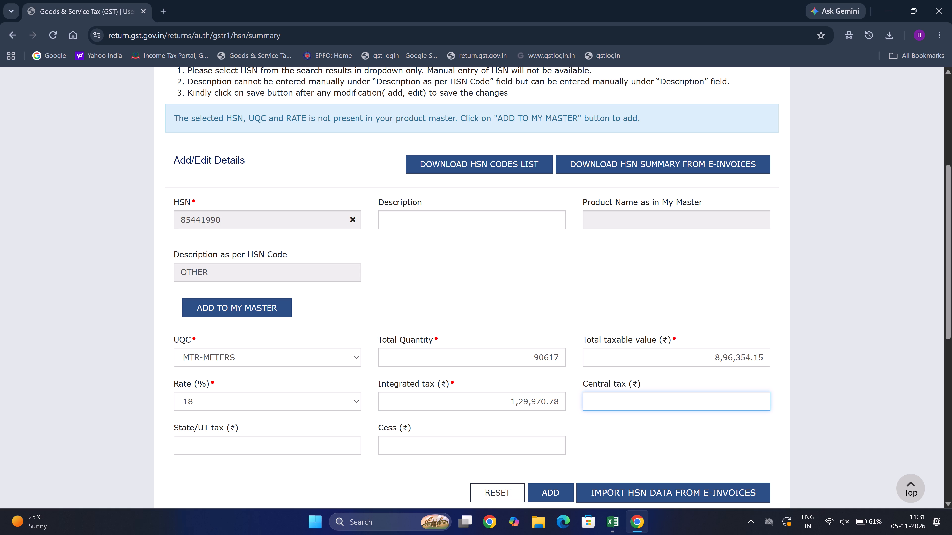
Enter central tax and State/UT tax of ₹15,686.48 each and add the HSN 85441990 entry.
type("156")
type("86")
type(".48")
key("Tab")
type("156")
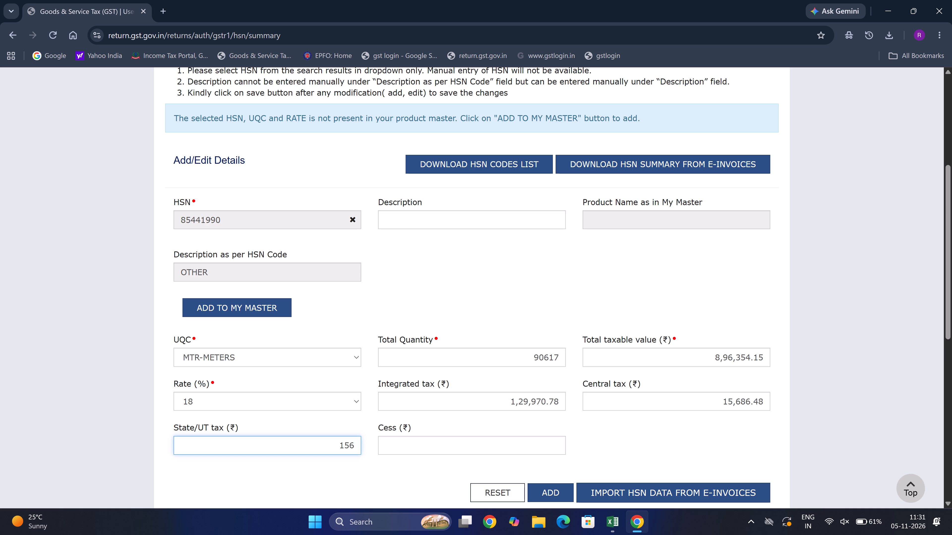
type("86")
type(".48")
left_click(552, 491)
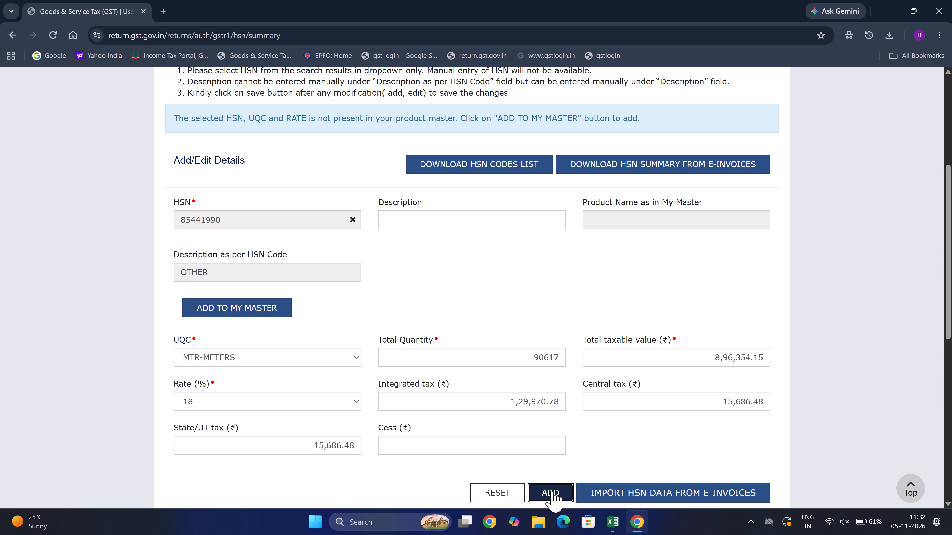
Save the added HSN 85441990 entry to the B2B supplies of the HSN-wise summary.
scroll(581, 403, "down", 5)
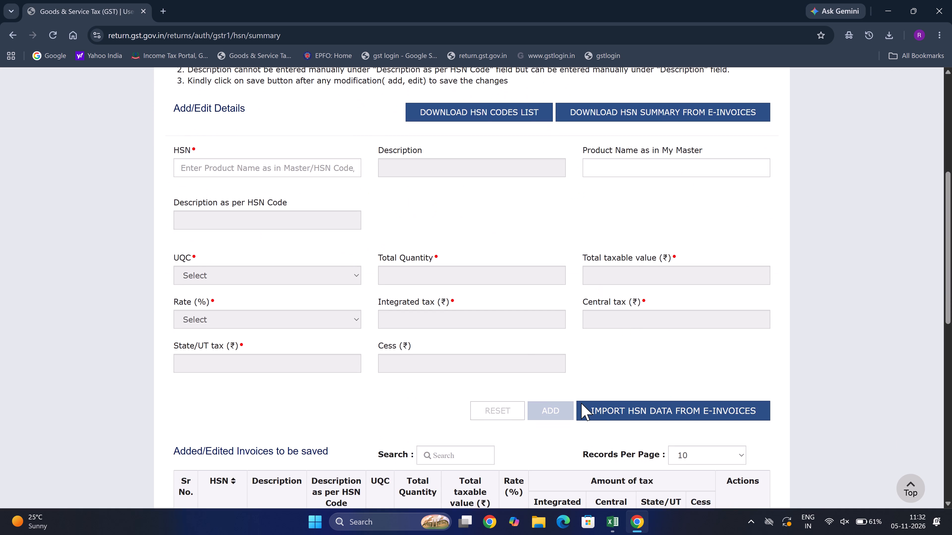
scroll(581, 403, "down", 3)
left_click(692, 366)
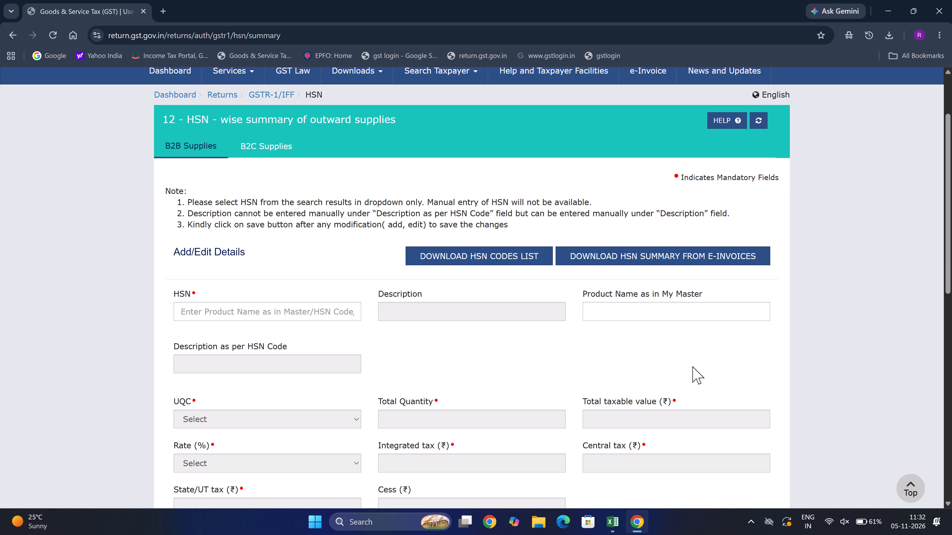
Select HSN 997319, leasing or rental of other machinery without operator, and enter a total taxable value of ₹8,64,450.
scroll(692, 366, "down", 5)
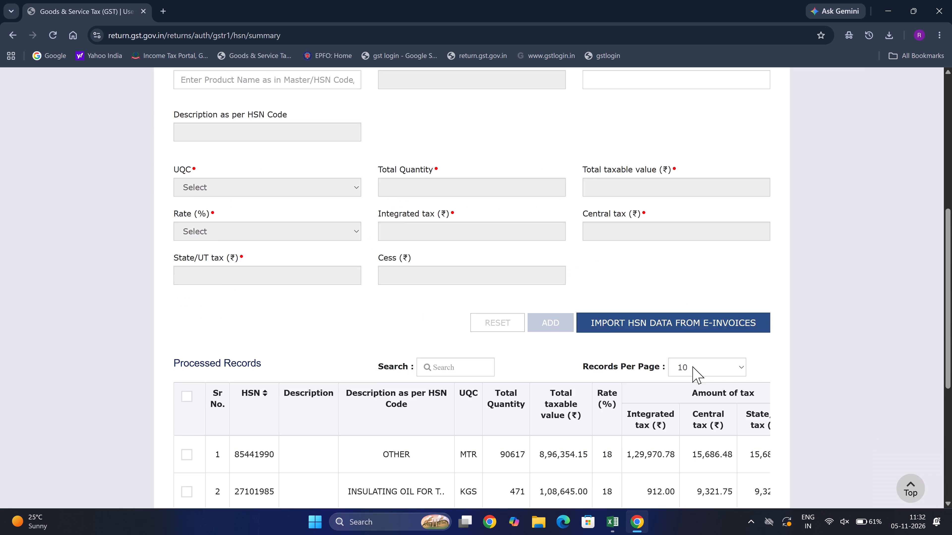
left_click(333, 381)
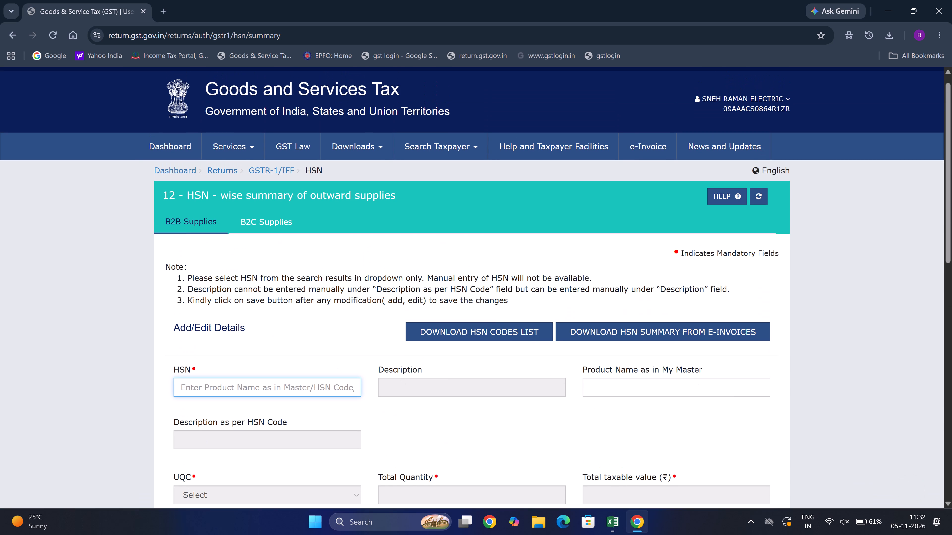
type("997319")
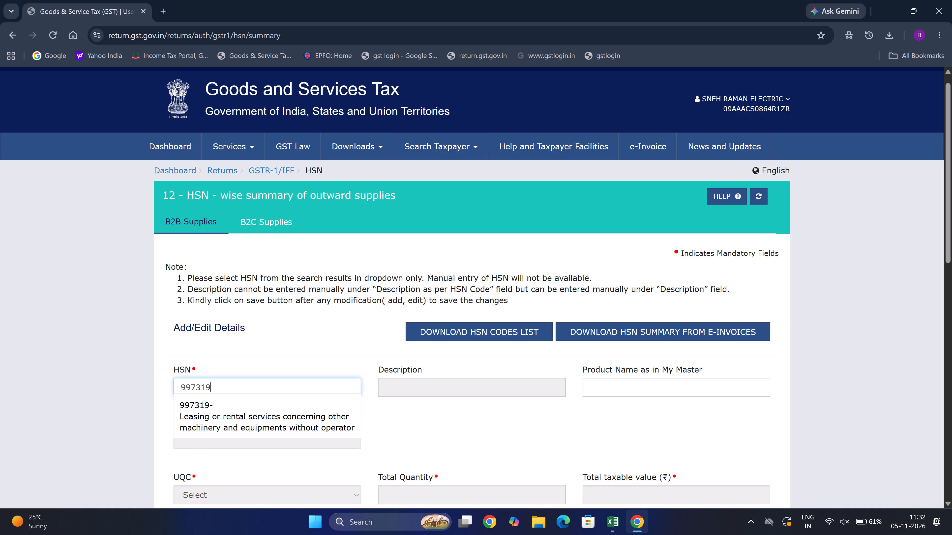
left_click(258, 427)
scroll(258, 427, "down", 4)
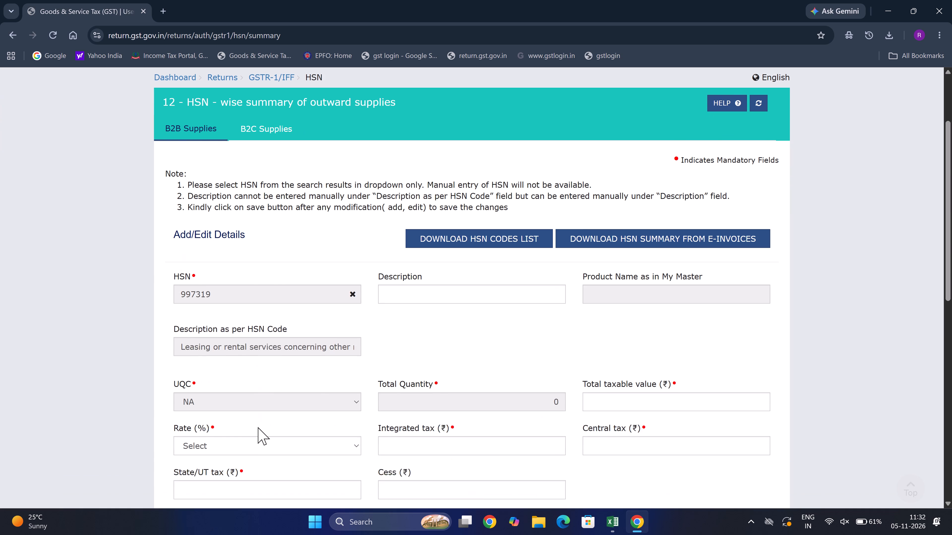
left_click(618, 367)
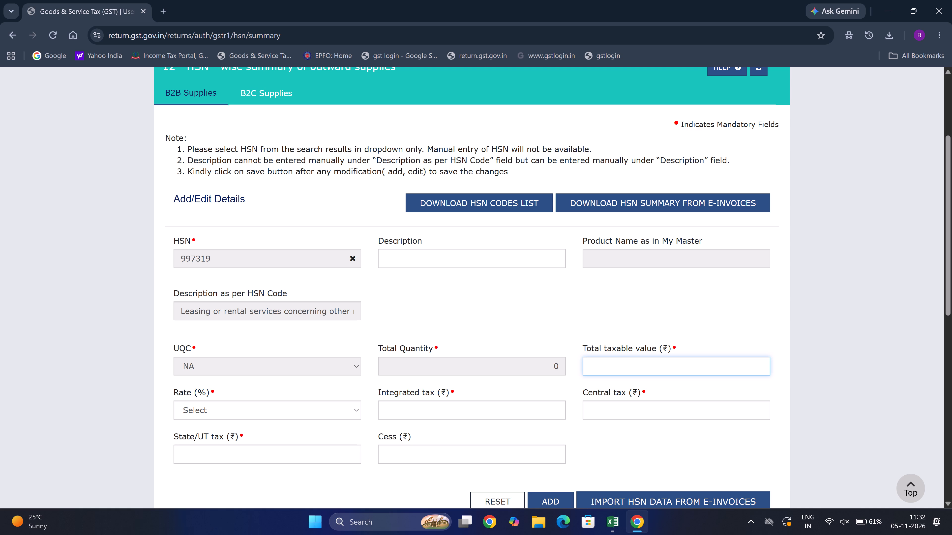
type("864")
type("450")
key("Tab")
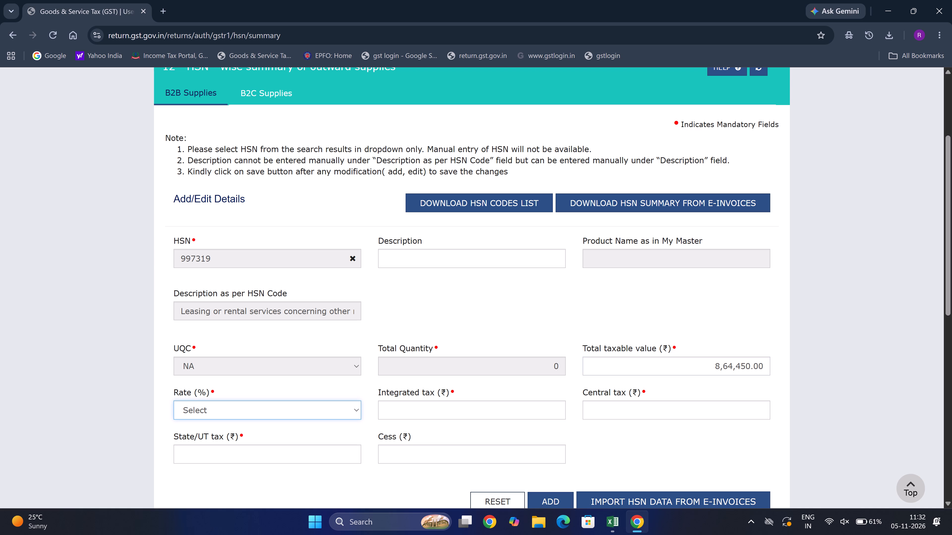
Set the rate to 18% and the integrated tax to ₹14,850 for HSN 997319.
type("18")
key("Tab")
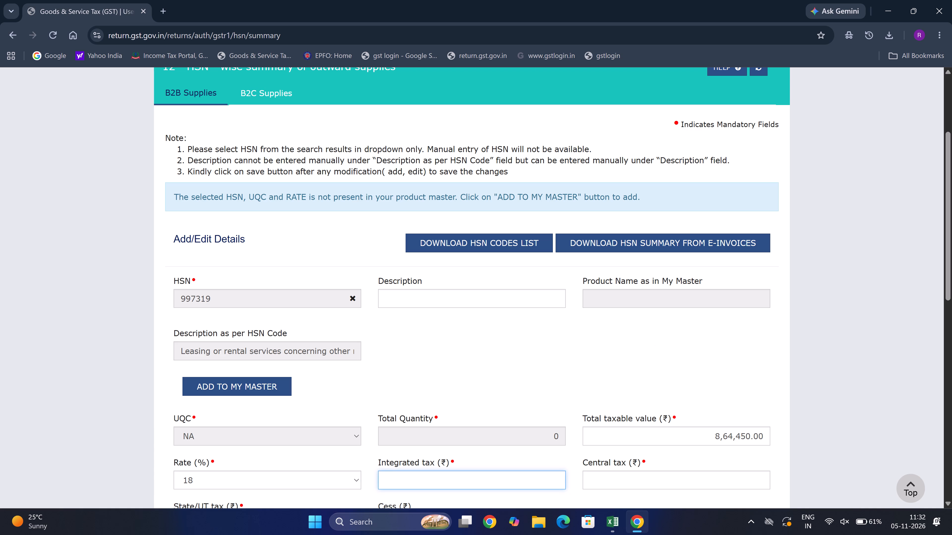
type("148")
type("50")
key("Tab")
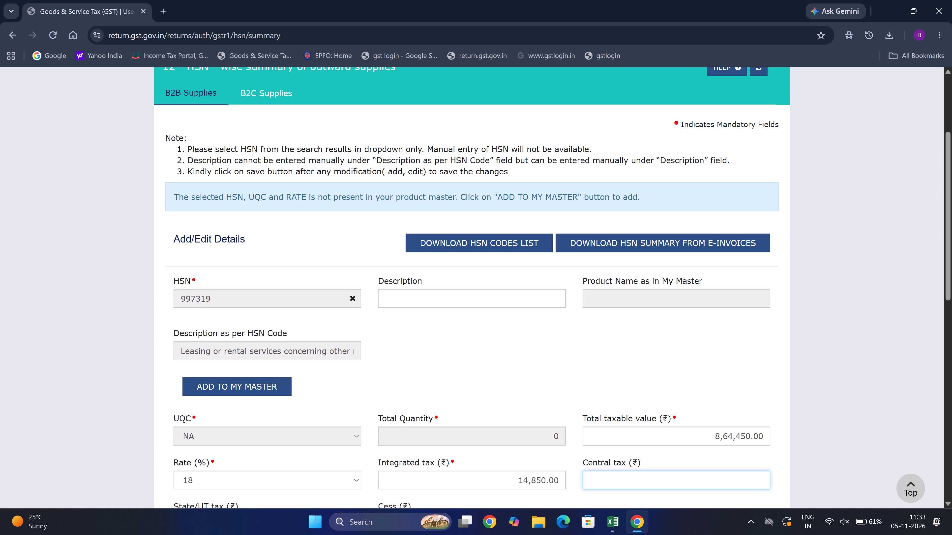
Enter central tax and State/UT tax of ₹70,375.50 each and add the HSN 997319 entry.
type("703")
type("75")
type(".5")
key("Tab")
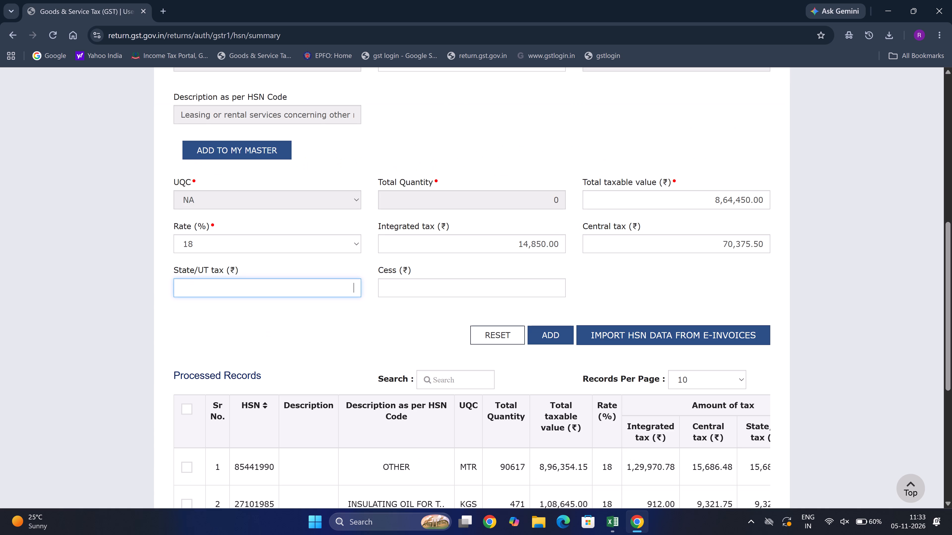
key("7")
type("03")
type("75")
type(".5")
left_click(559, 336)
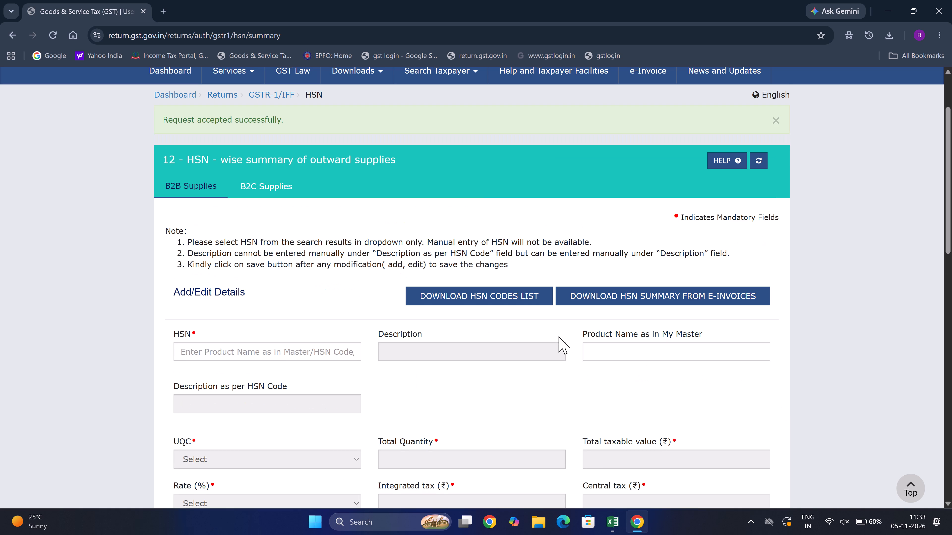
Save the added HSN 997319 entry to the B2B supplies of the HSN-wise summary.
scroll(559, 336, "down", 7)
left_click(690, 176)
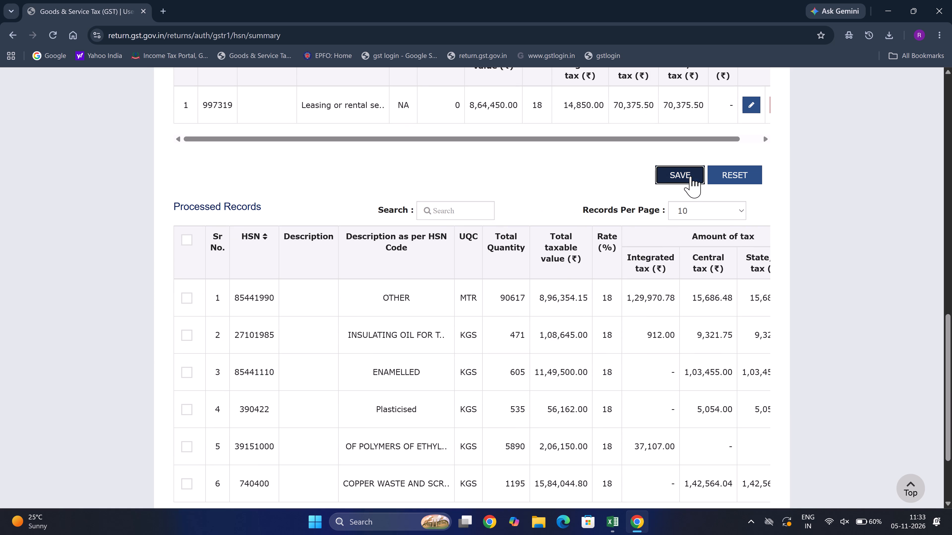
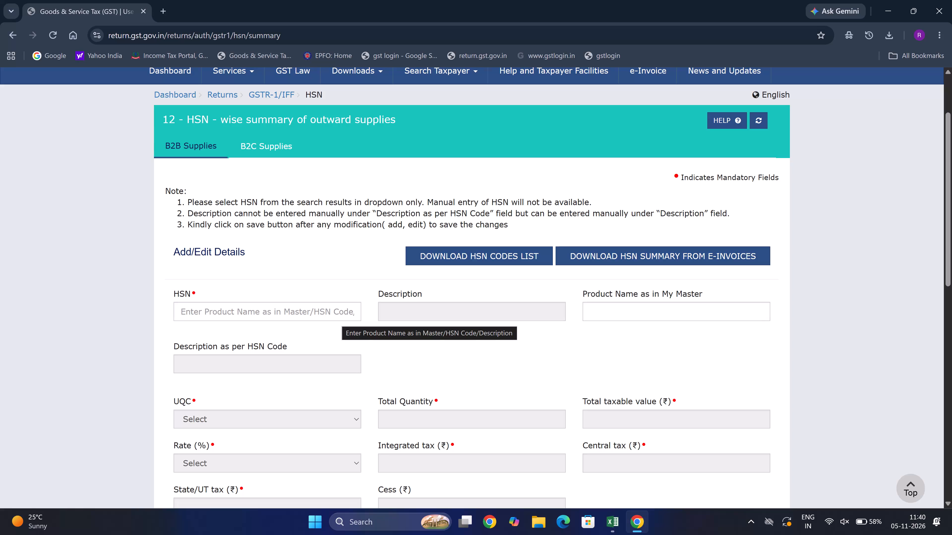
Select HSN 996511, road transport services of goods, and enter a total taxable value of ₹85,500.
scroll(336, 318, "down", 5)
scroll(336, 318, "up", 1)
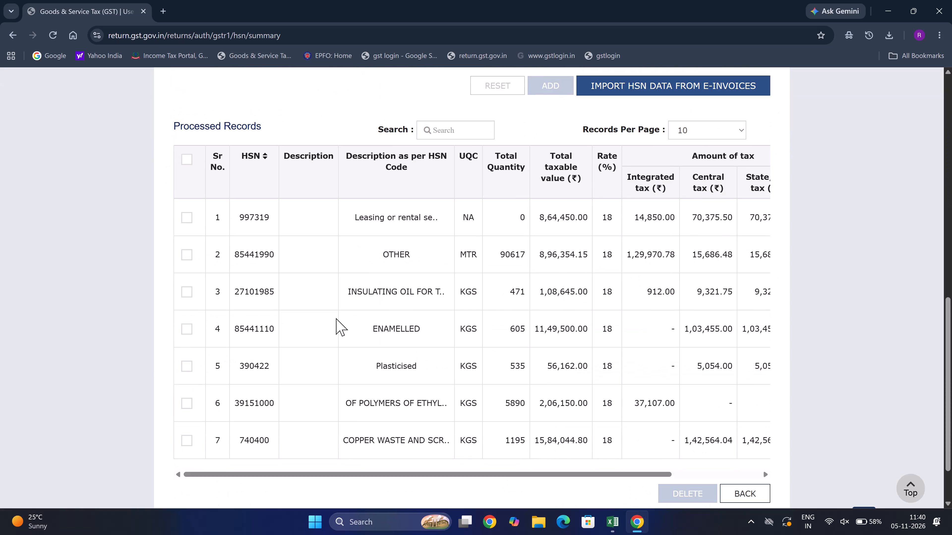
scroll(336, 318, "up", 2)
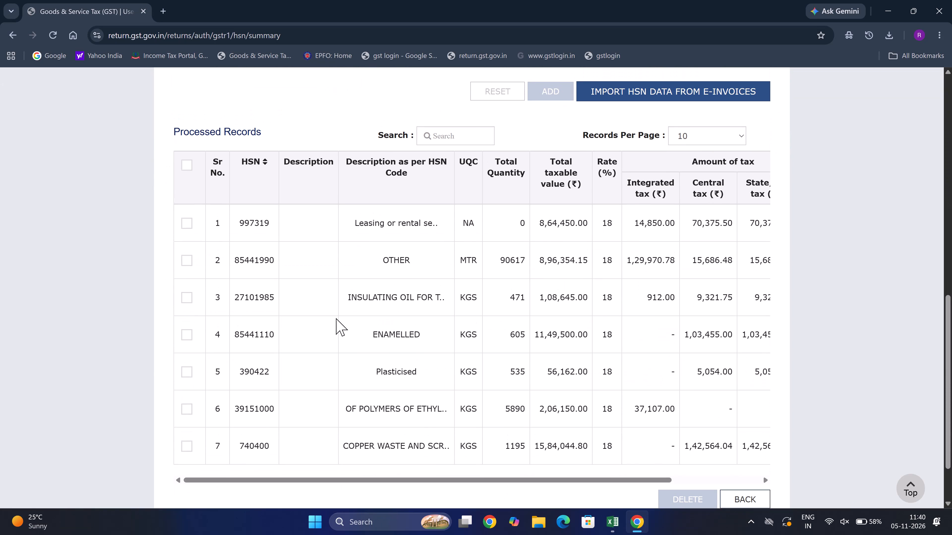
scroll(336, 318, "up", 1)
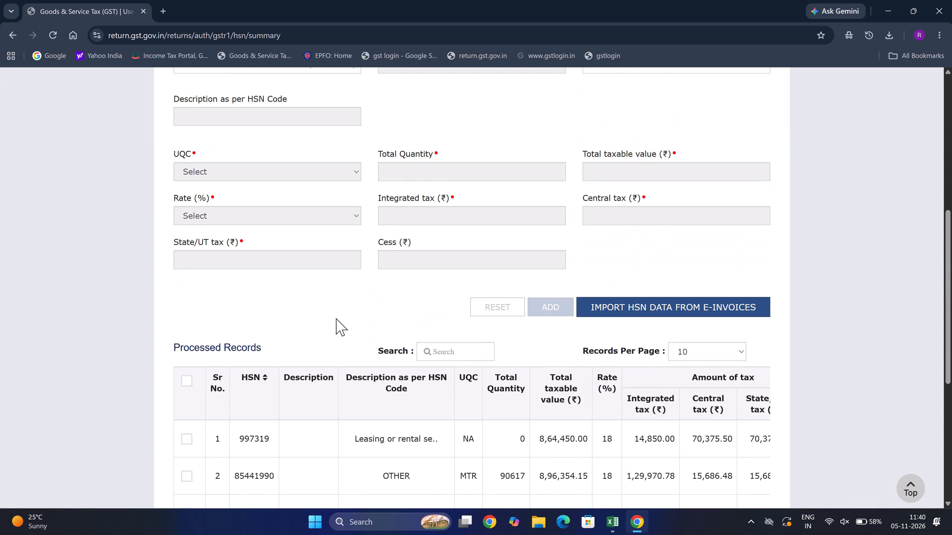
scroll(336, 318, "up", 2)
left_click(266, 173)
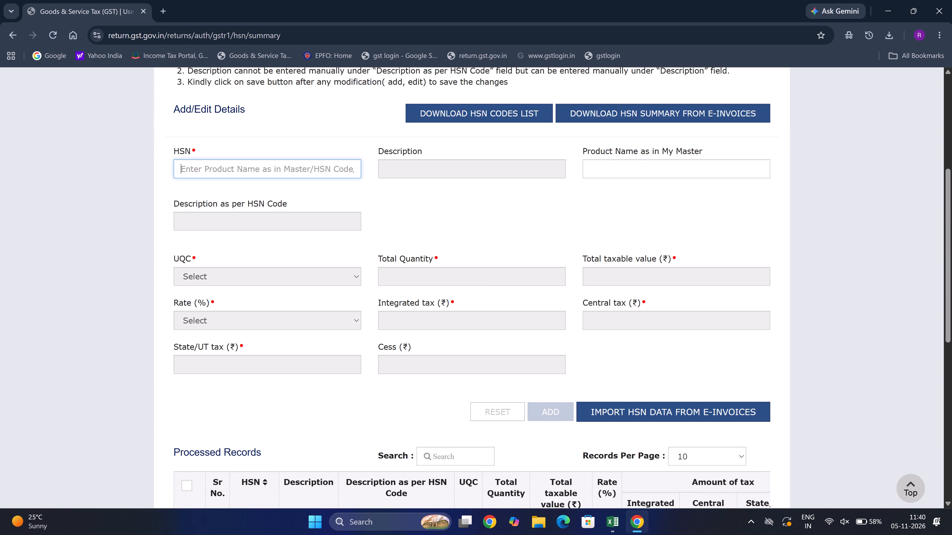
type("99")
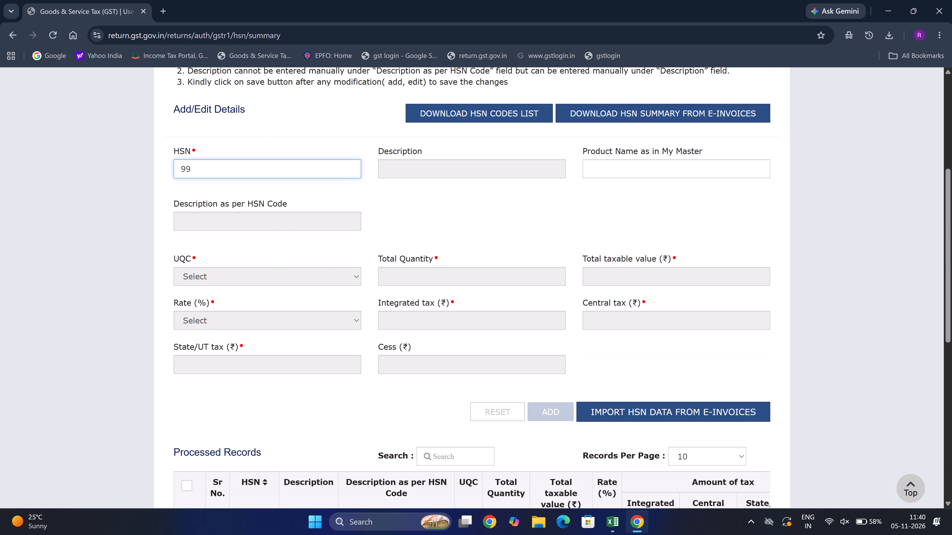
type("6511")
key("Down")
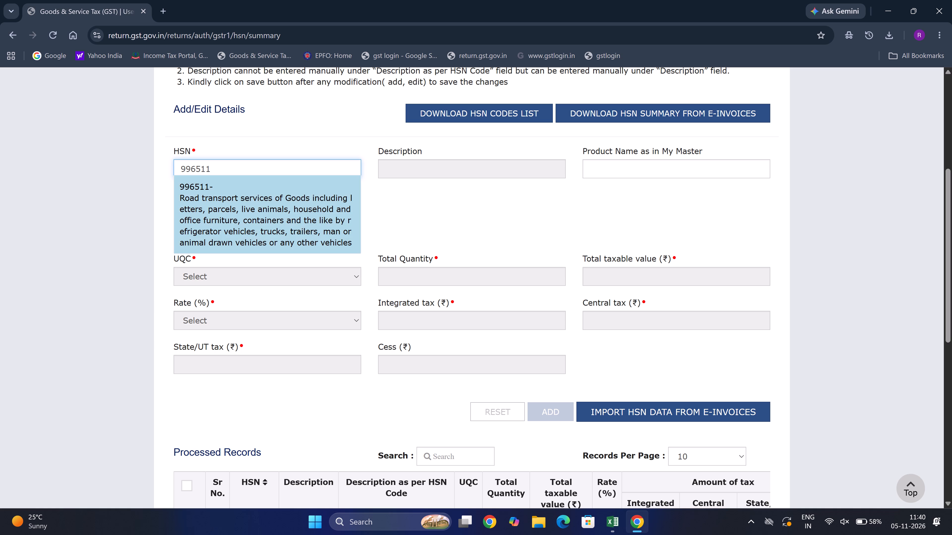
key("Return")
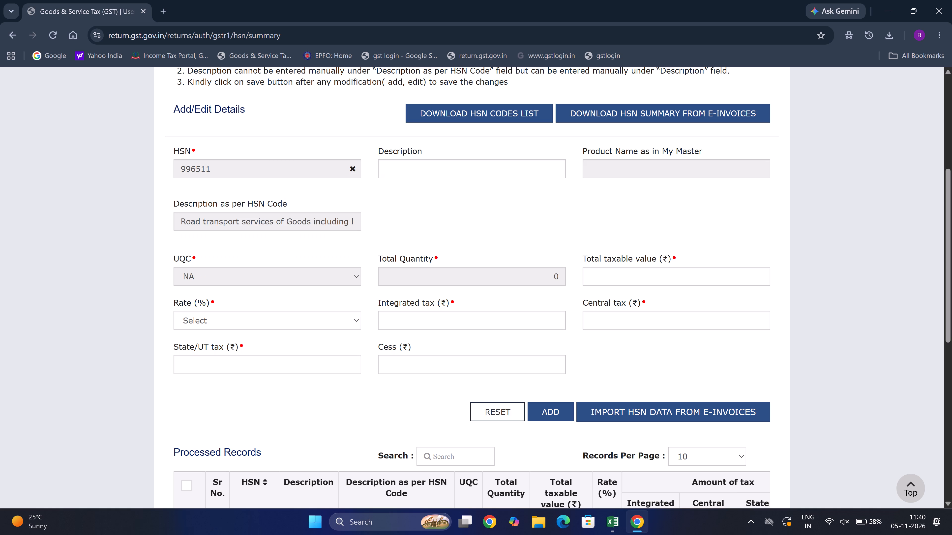
left_click(624, 277)
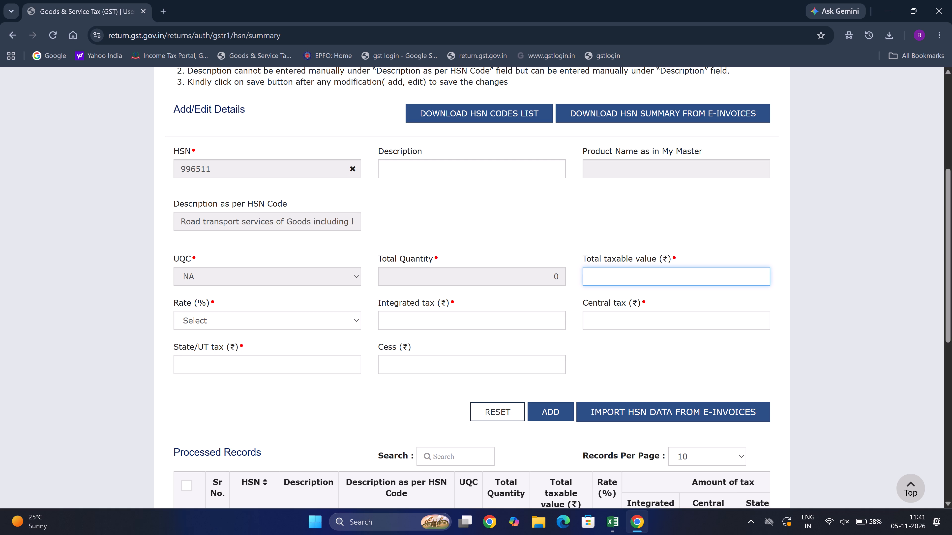
type("85500")
Set the rate to 18% and the integrated tax to ₹8,856 for HSN 996511.
key("Tab")
type("18")
key("Tab")
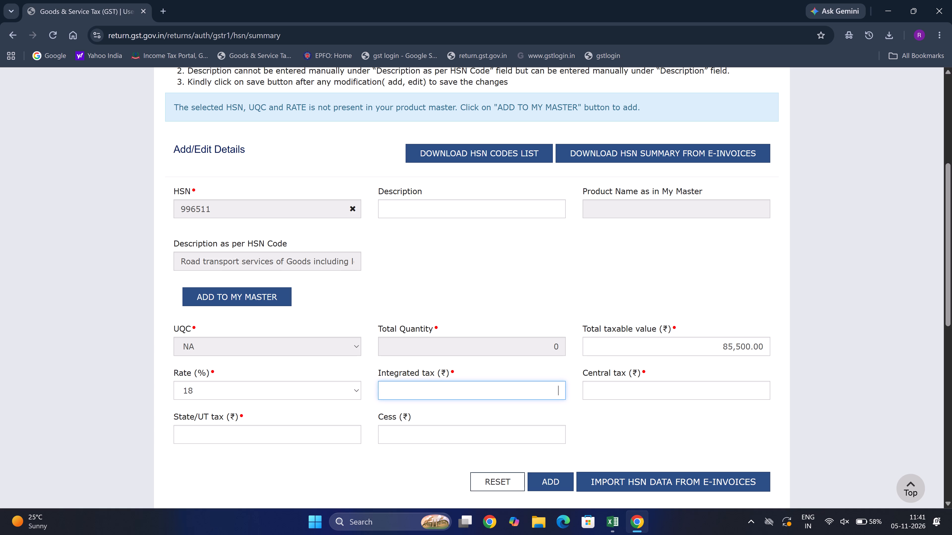
type("8856")
key("Tab")
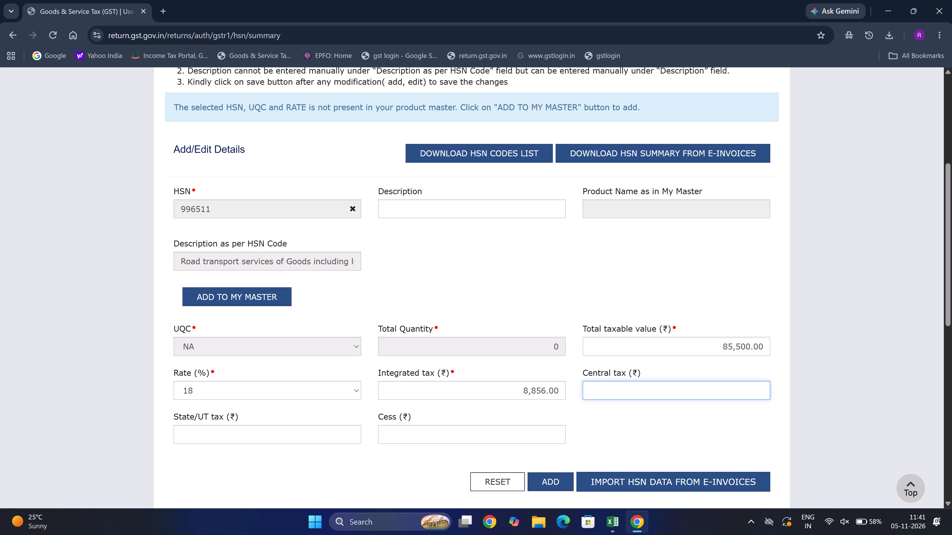
Enter central tax and State/UT tax of ₹3,267 each and add the HSN 996511 entry.
type("3267")
key("Tab")
type("32")
type("67")
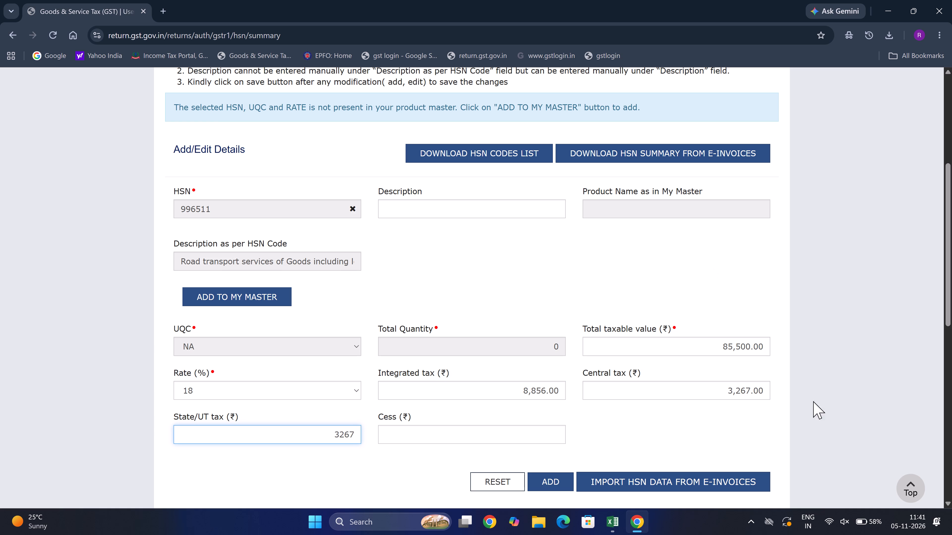
left_click(553, 479)
Save the added HSN 996511 entry to the B2B supplies of the HSN-wise summary.
scroll(553, 479, "down", 2)
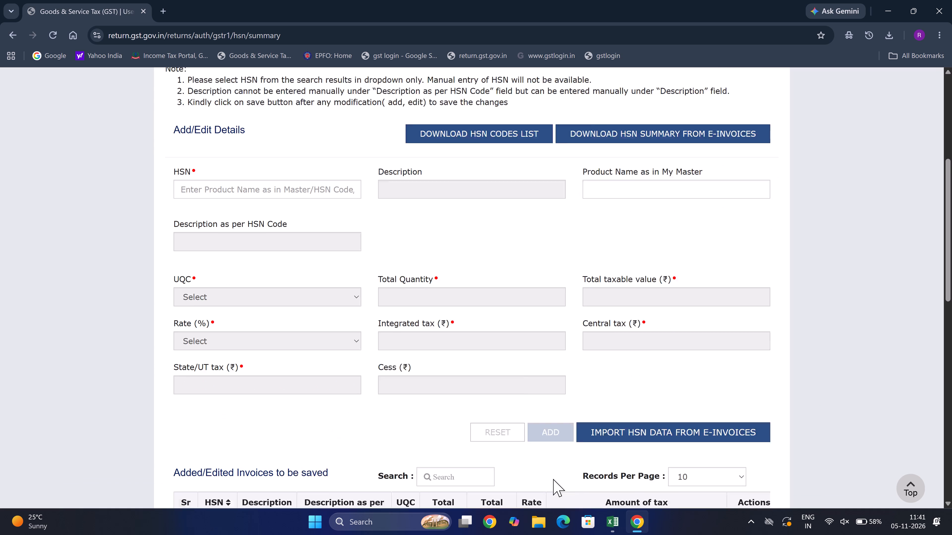
scroll(553, 479, "down", 5)
left_click(673, 403)
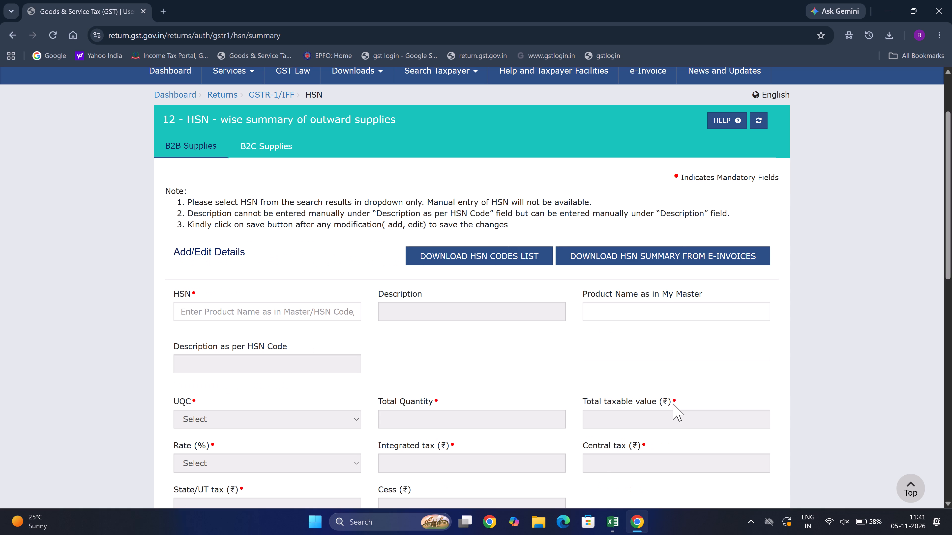
Open the processed HSN 996511 road transport record for editing and set its total taxable value to ₹1,18,000.
scroll(673, 403, "down", 5)
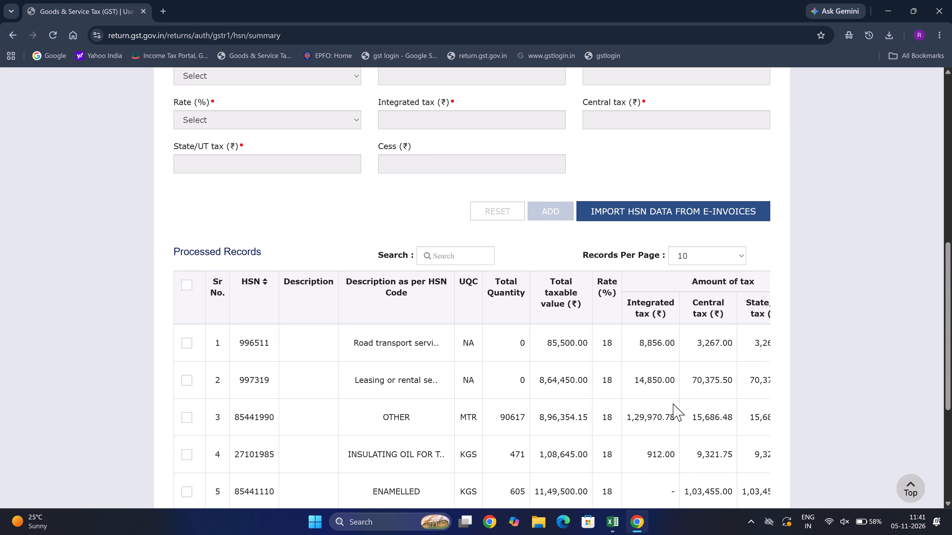
scroll(673, 403, "down", 2)
scroll(673, 403, "left", 5)
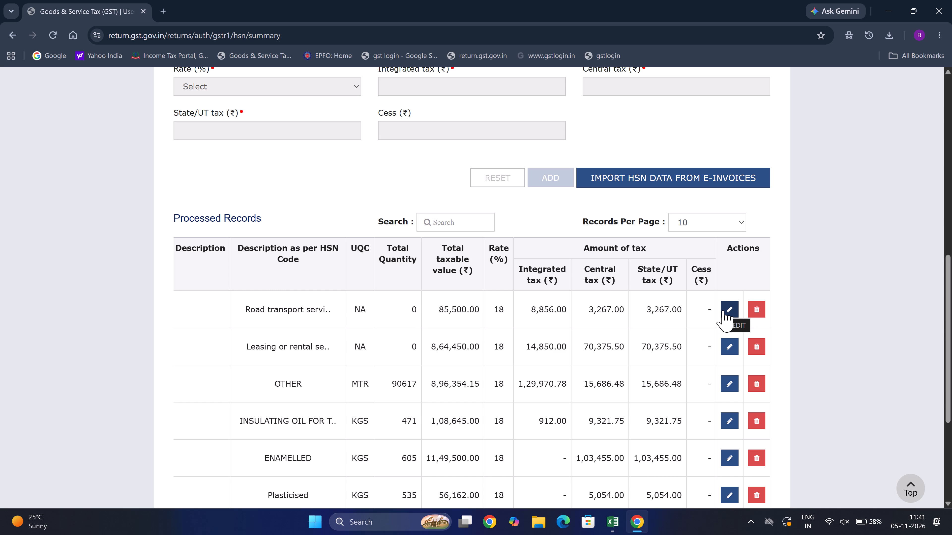
left_click(723, 311)
scroll(723, 311, "down", 1)
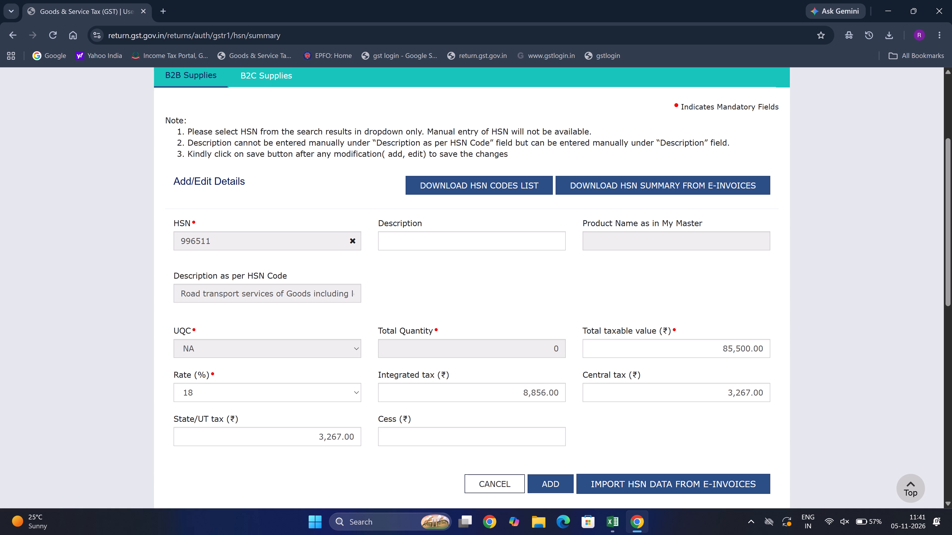
double_click(695, 350)
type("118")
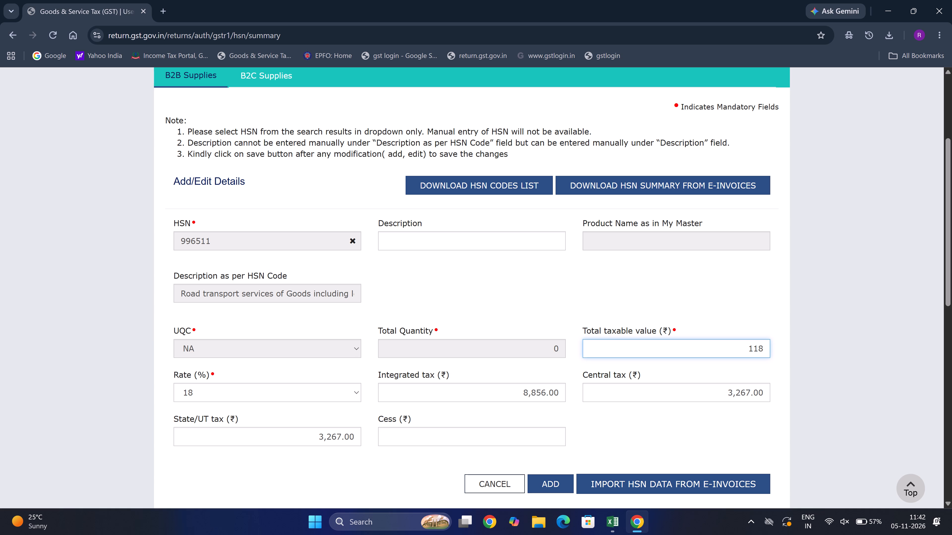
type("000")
Set the central tax and State/UT tax to ₹6,192 each and add the edited HSN 996511 entry.
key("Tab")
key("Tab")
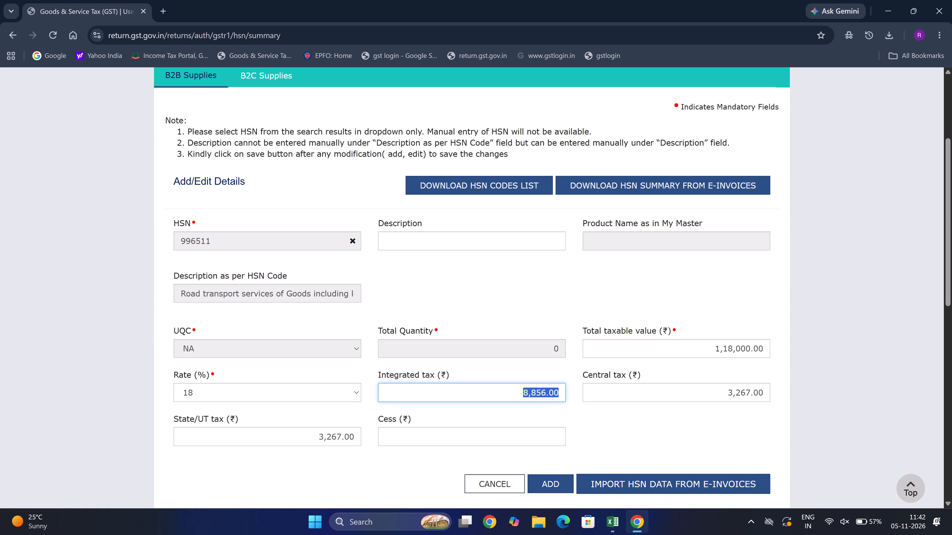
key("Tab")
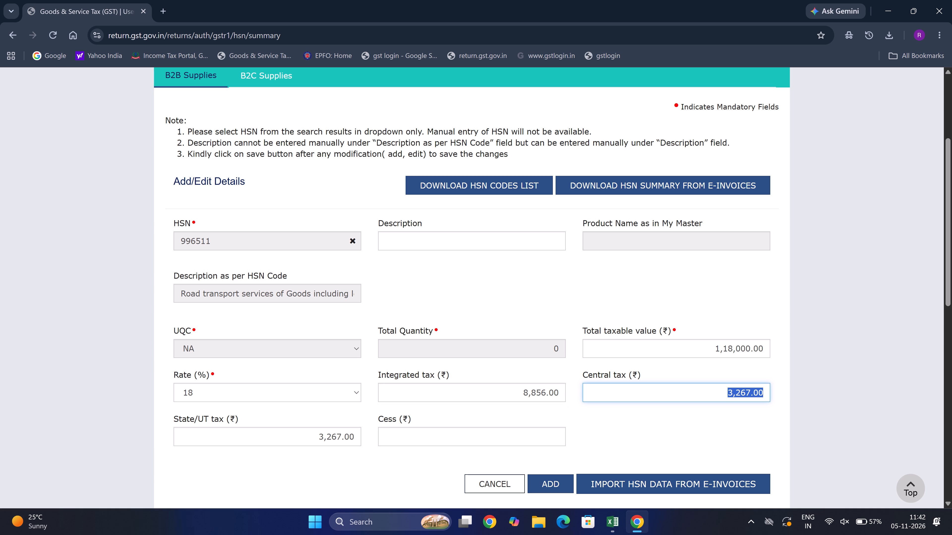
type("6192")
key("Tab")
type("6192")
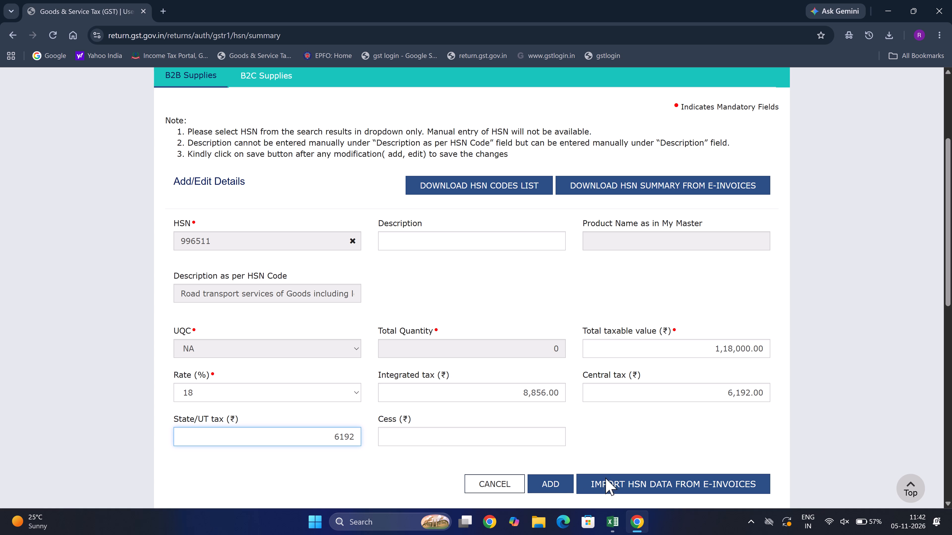
left_click(552, 482)
Save the edited HSN 996511 entry to the B2B supplies and check the processed records.
scroll(552, 482, "down", 5)
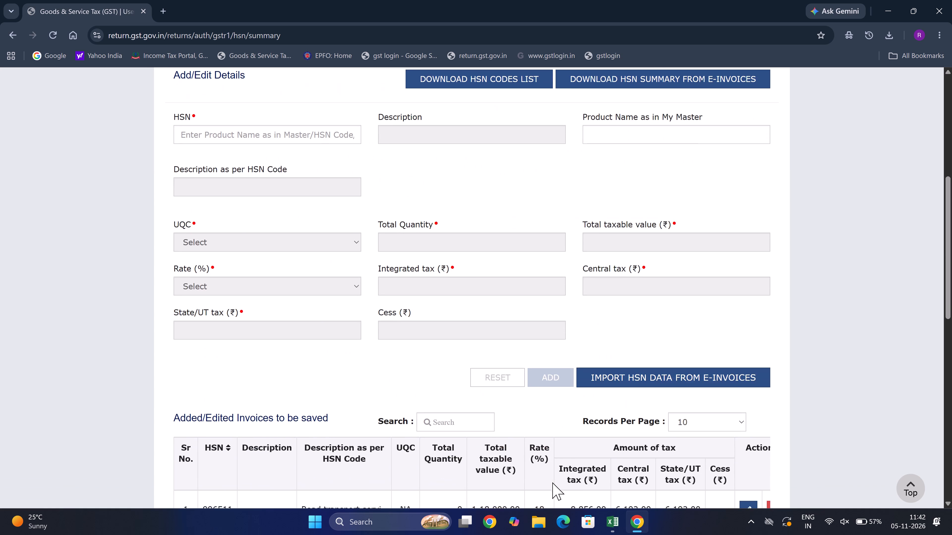
scroll(552, 482, "down", 3)
left_click(672, 317)
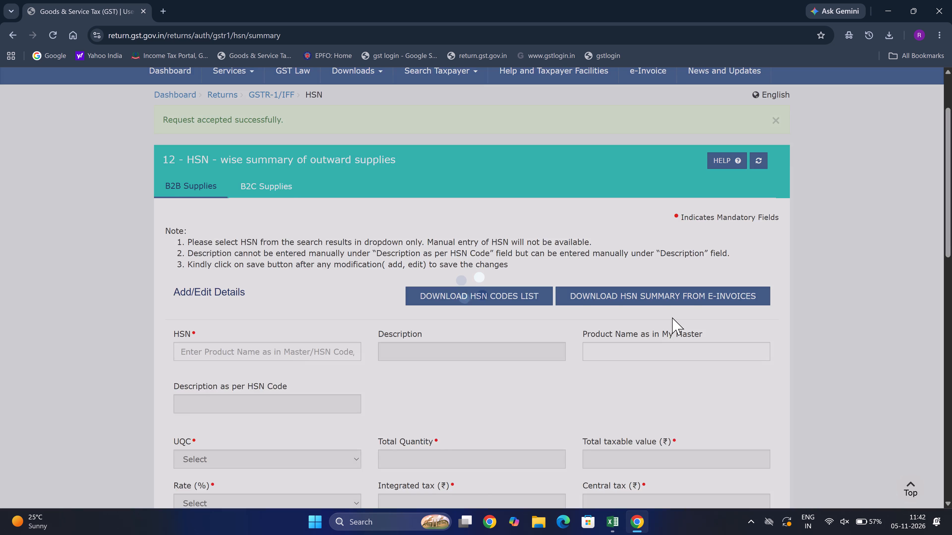
scroll(672, 317, "down", 11)
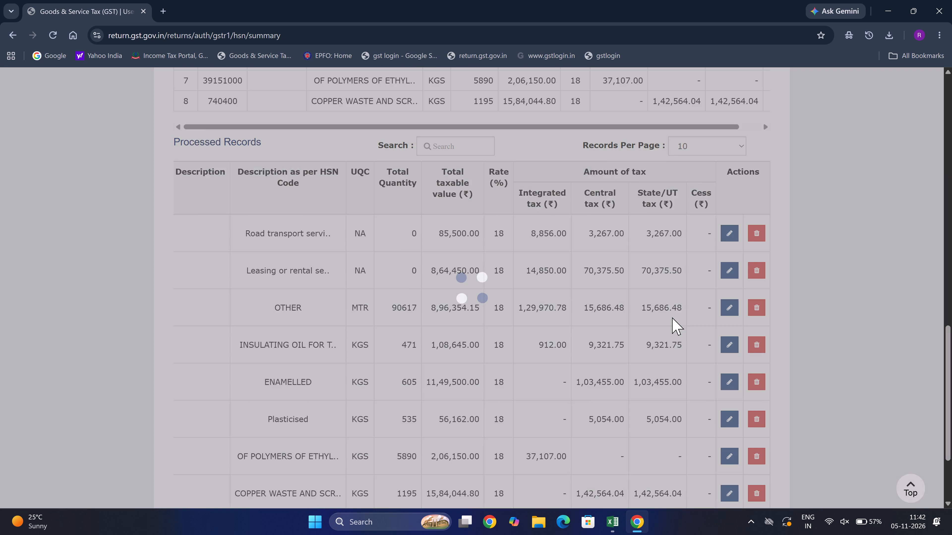
scroll(672, 317, "down", 3)
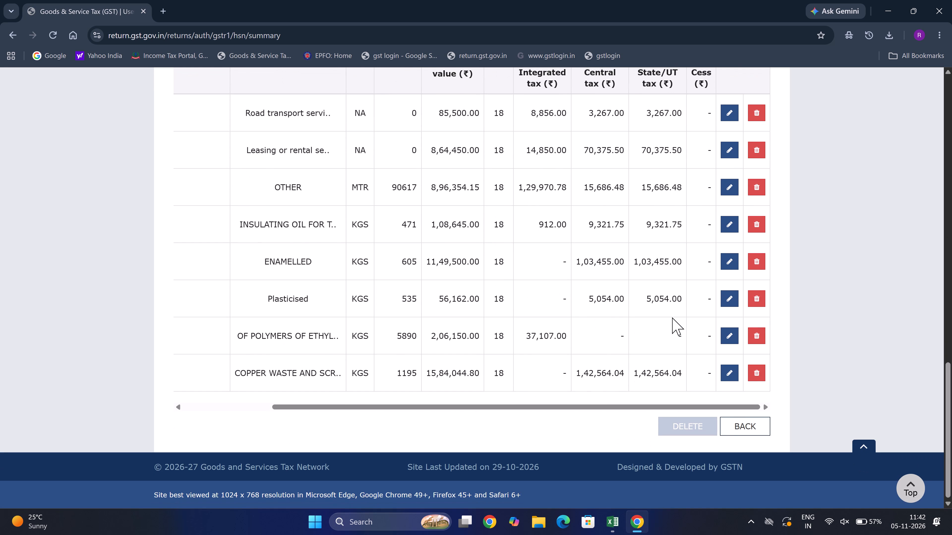
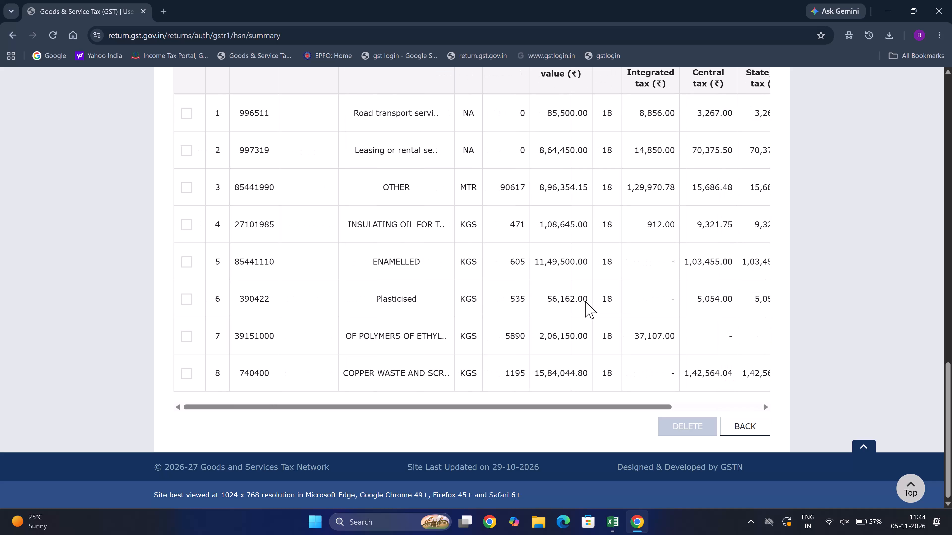
Start a new B2B entry in the HSN-wise summary with HSN 83111000, coated electrodes of base metal for electric arc-welding.
scroll(585, 301, "up", 1)
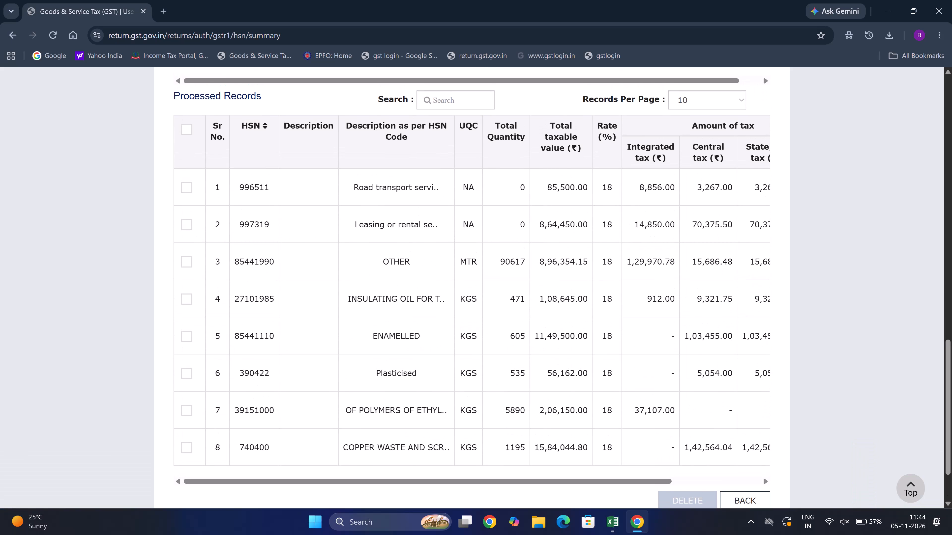
scroll(585, 301, "up", 6)
scroll(415, 289, "up", 5)
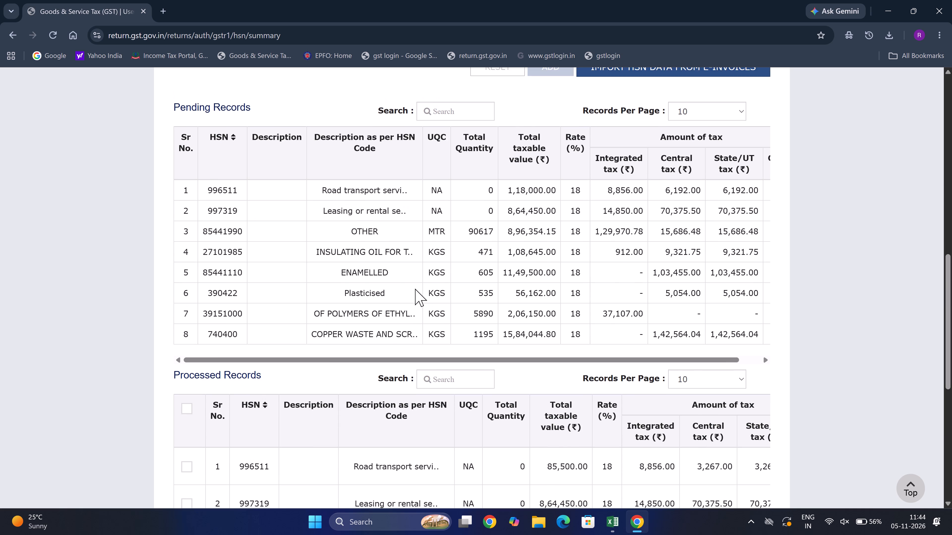
scroll(415, 289, "up", 3)
scroll(326, 240, "up", 1)
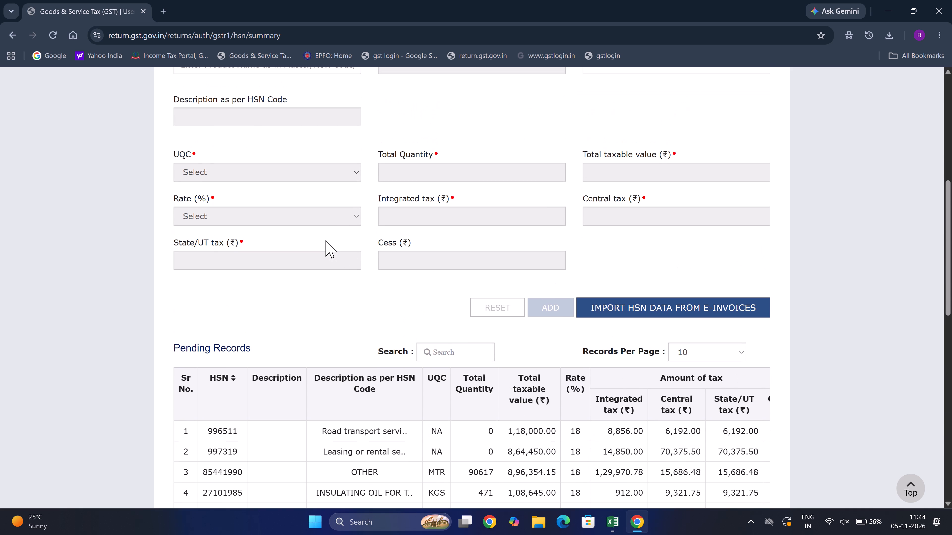
scroll(326, 240, "up", 2)
left_click(283, 175)
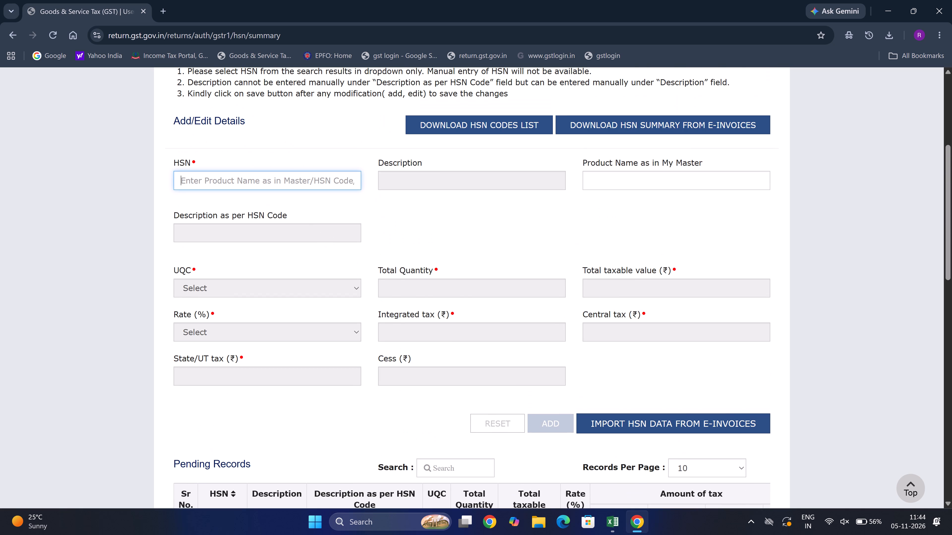
left_click(283, 175)
key("8")
key("3")
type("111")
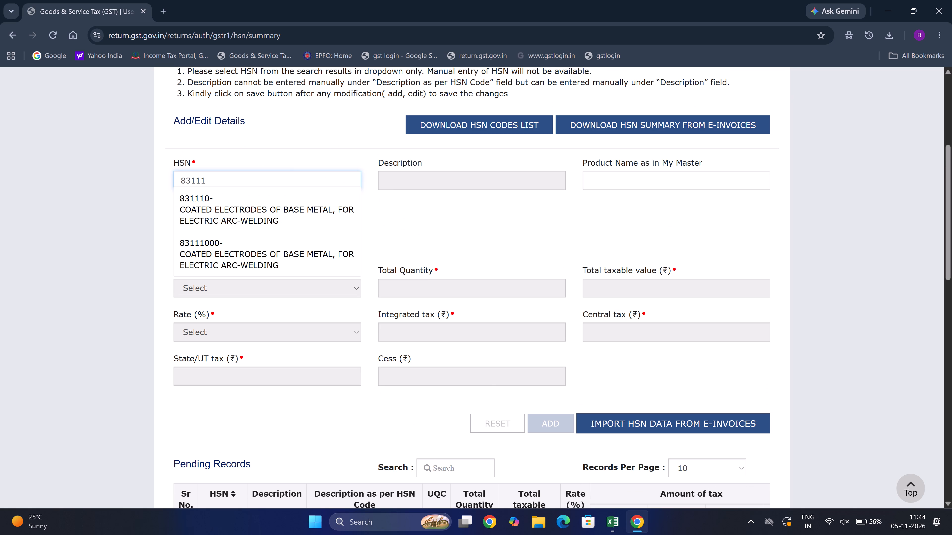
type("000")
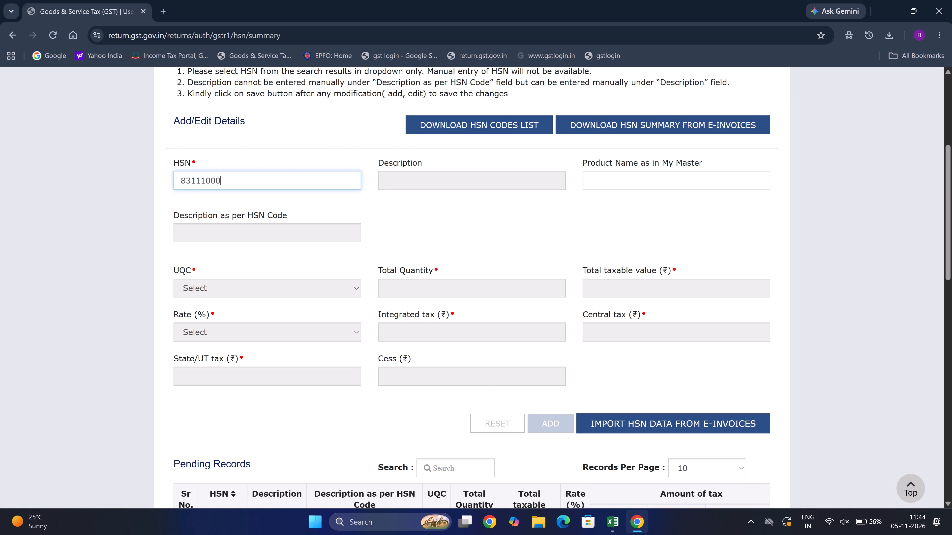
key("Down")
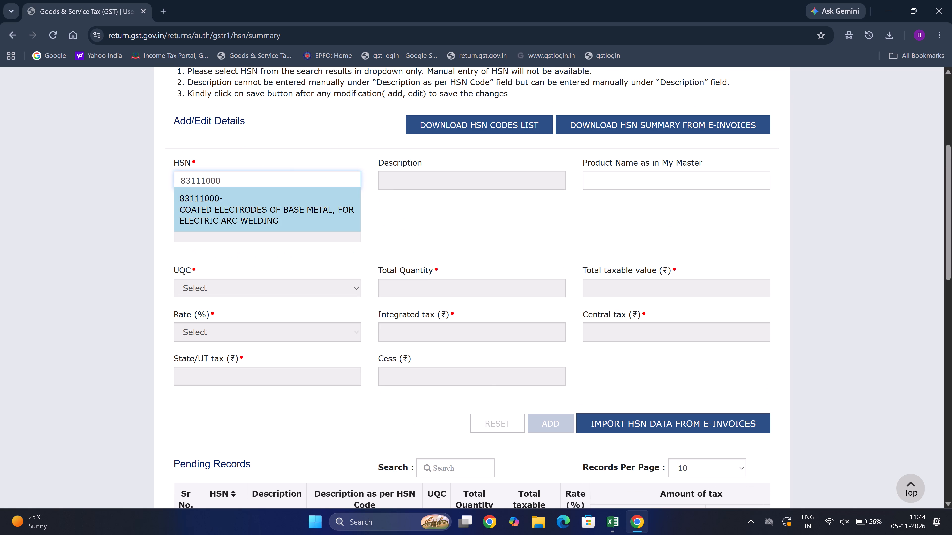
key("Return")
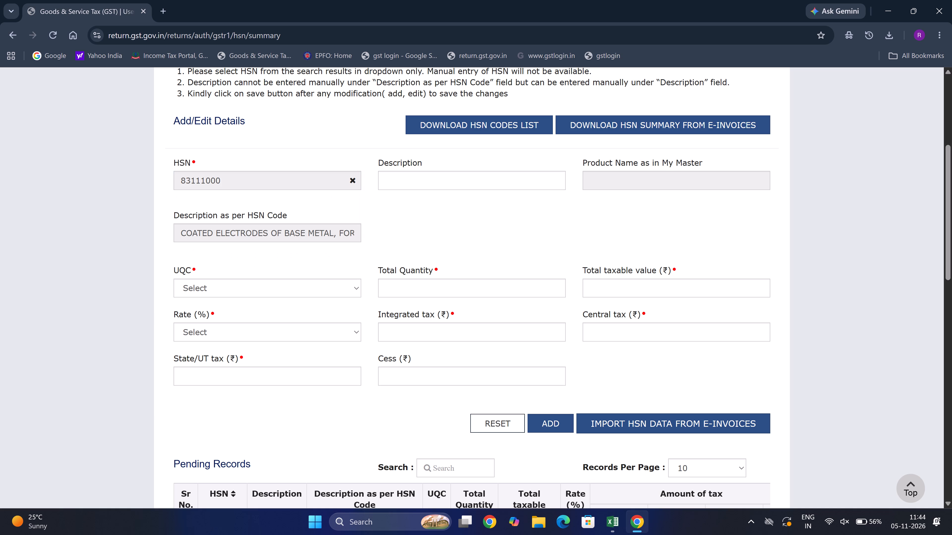
Open the UQC choices for the new HSN 83111000 entry.
left_click(290, 284)
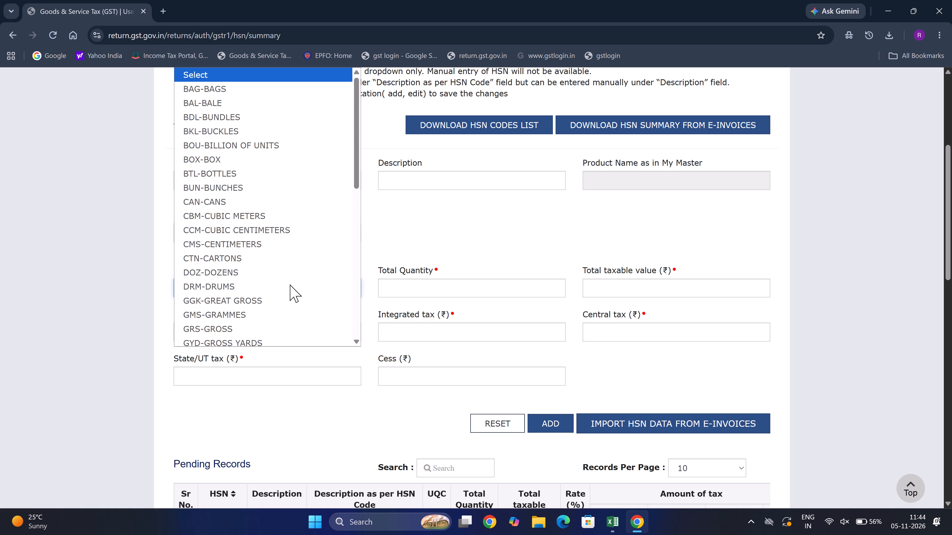
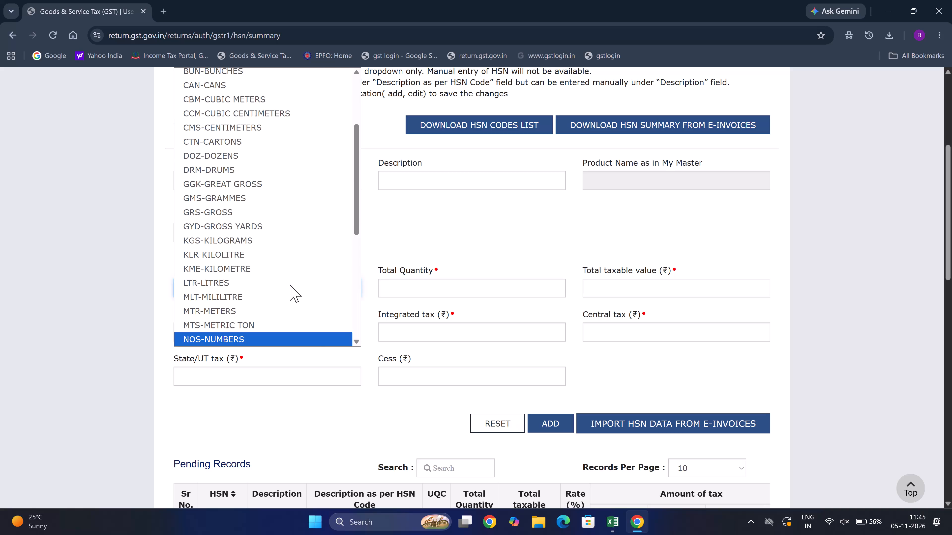
Set the 83111000 entry to UQC NOS-NUMBERS, total quantity 24, total taxable value 214000 and rate 18%.
key("Tab")
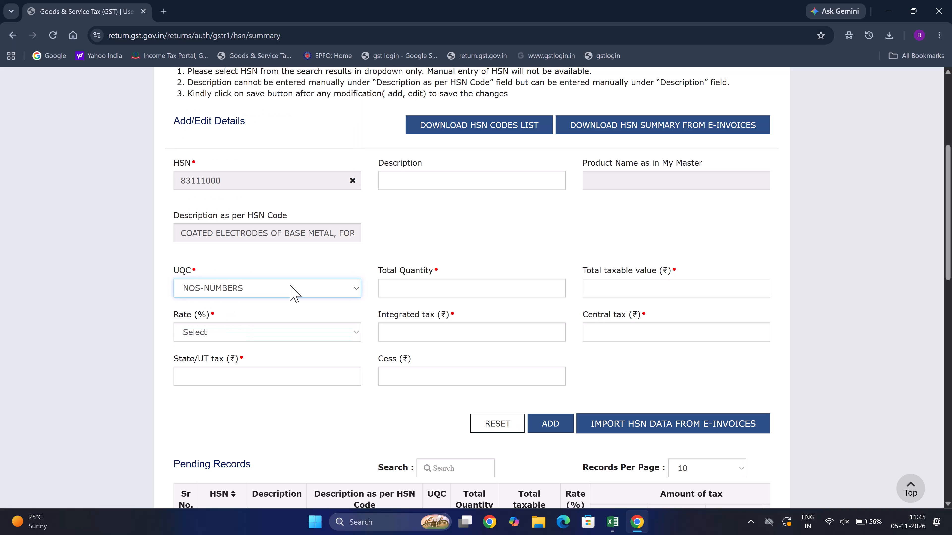
key("Tab")
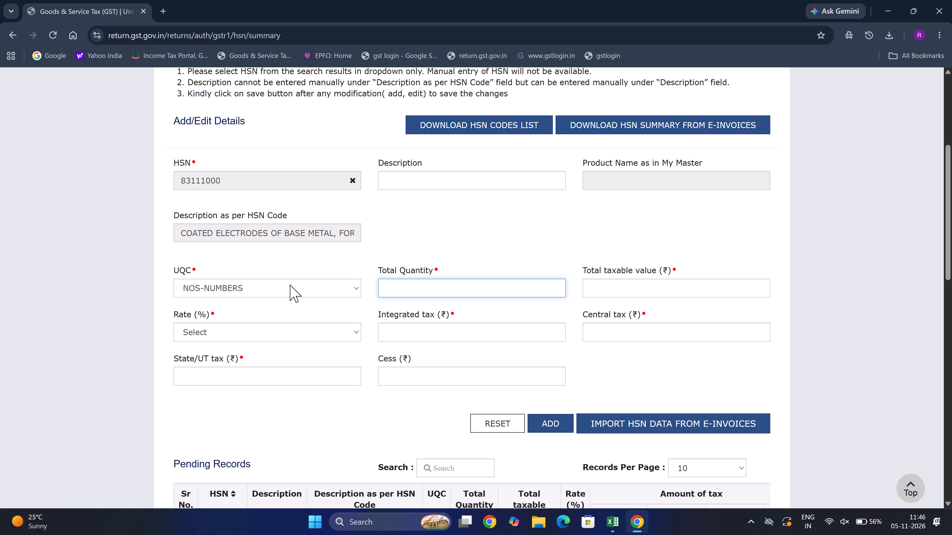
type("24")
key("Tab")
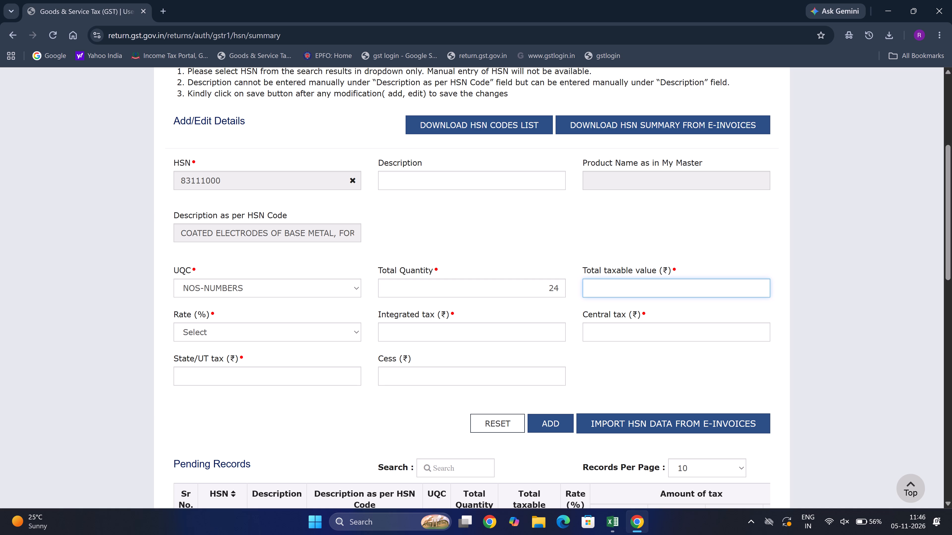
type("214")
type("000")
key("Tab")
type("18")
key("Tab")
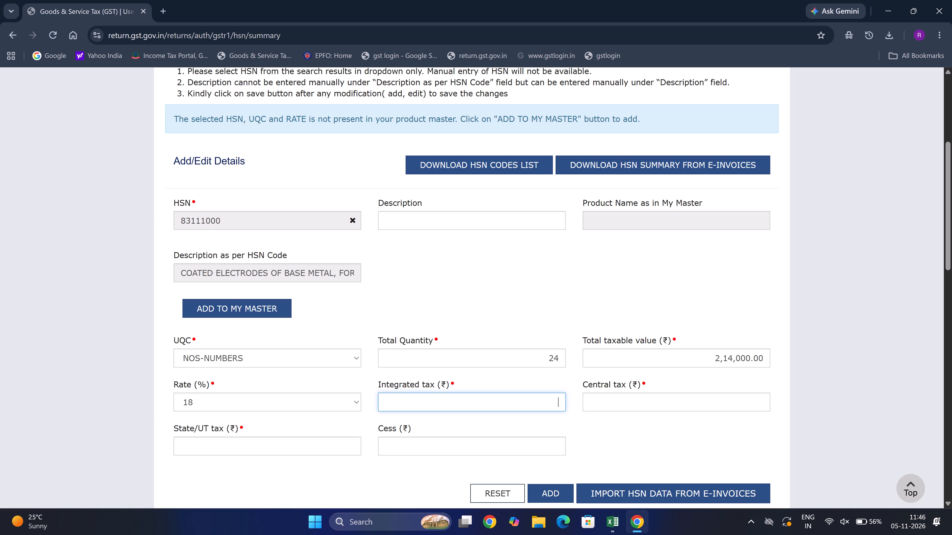
Enter integrated tax 10440, central tax 14040 and State/UT tax 14040, and add the 83111000 record.
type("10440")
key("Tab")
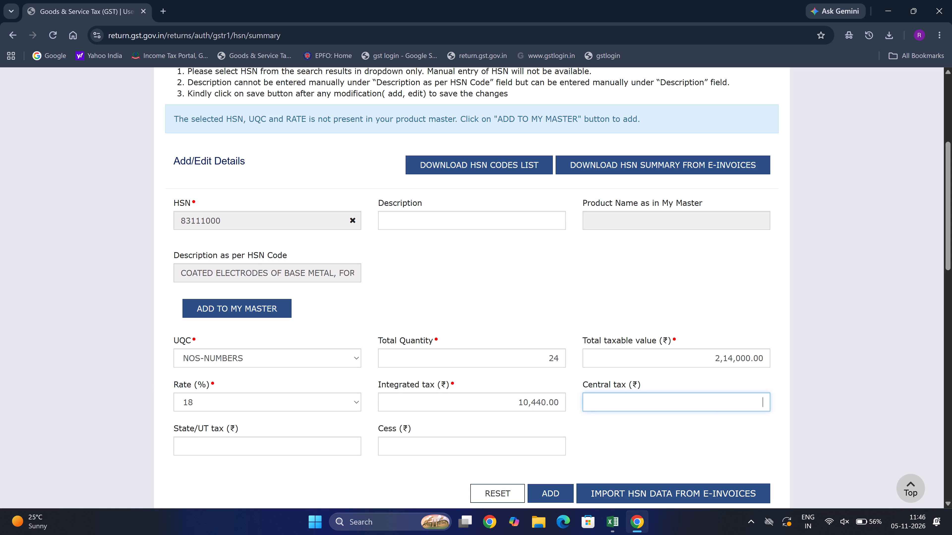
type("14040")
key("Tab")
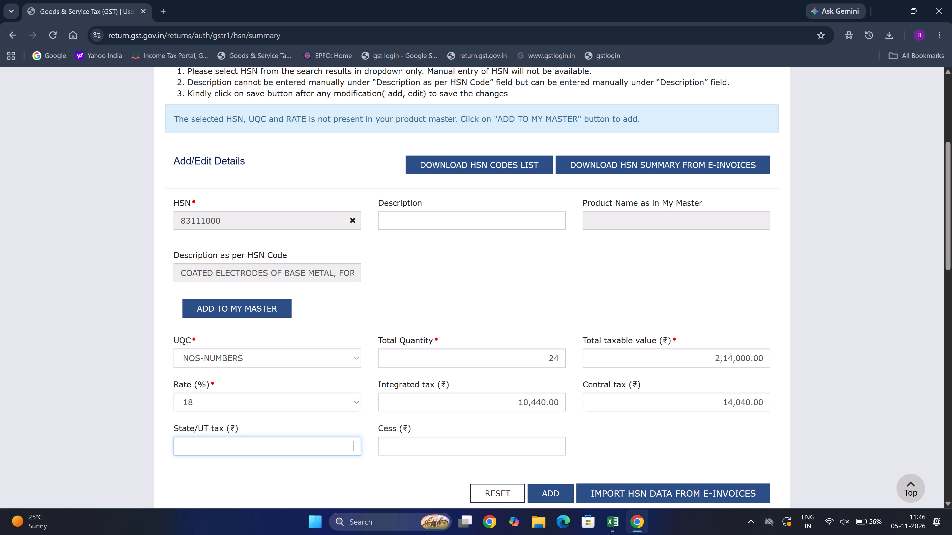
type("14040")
left_click(543, 496)
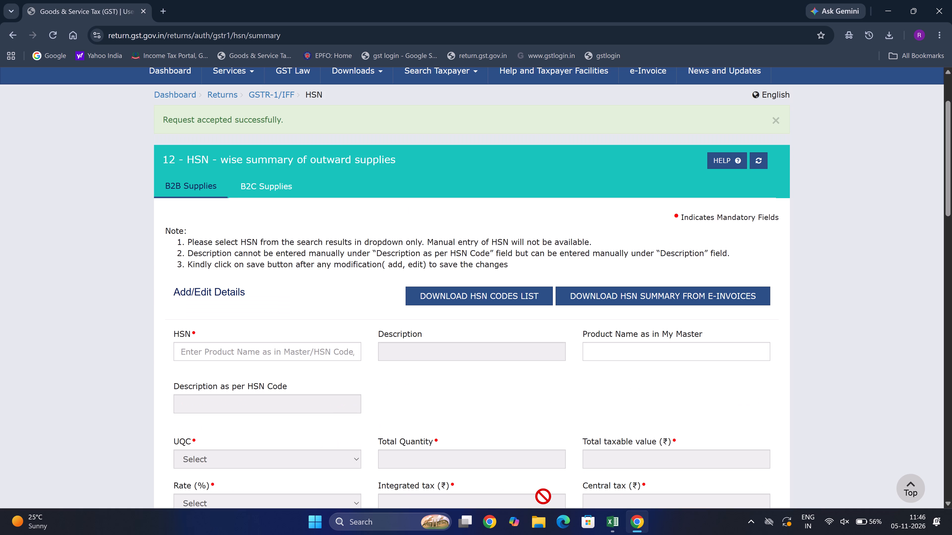
Save the added 83111000 record, proceeding to update the previous save request's status before saving again.
scroll(643, 388, "down", 7)
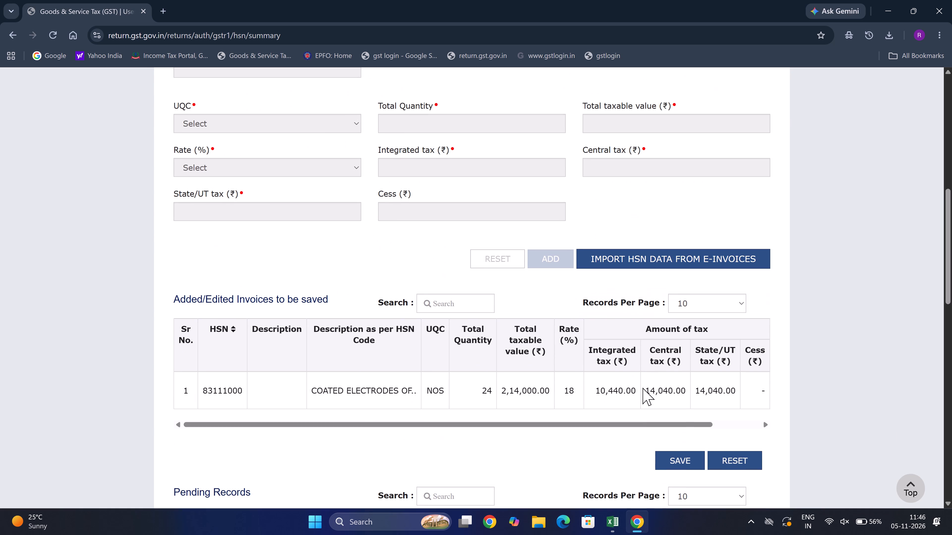
scroll(643, 388, "down", 3)
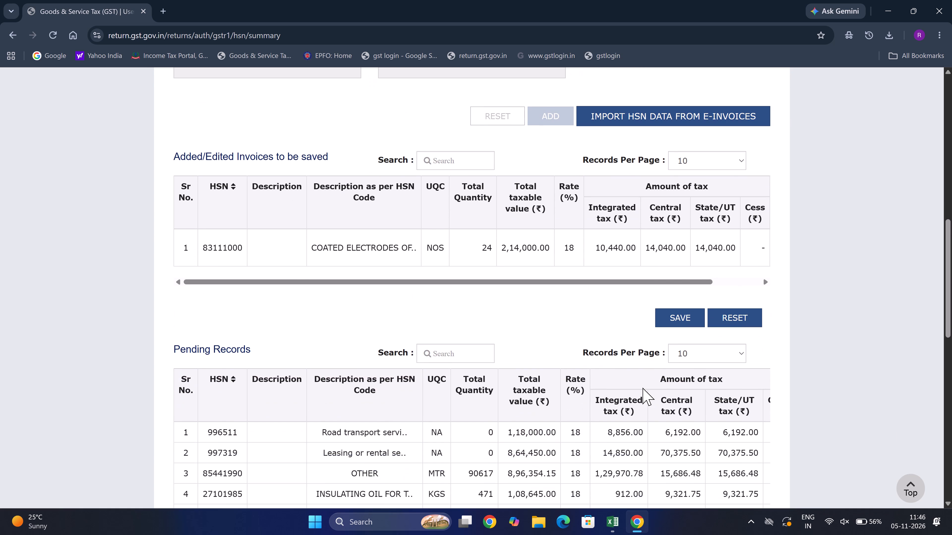
scroll(643, 388, "down", 1)
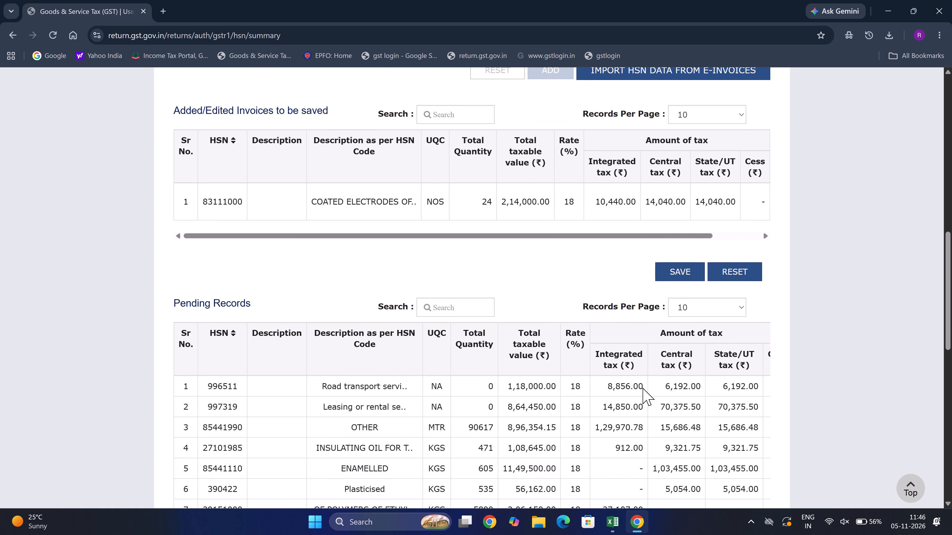
scroll(643, 388, "down", 1)
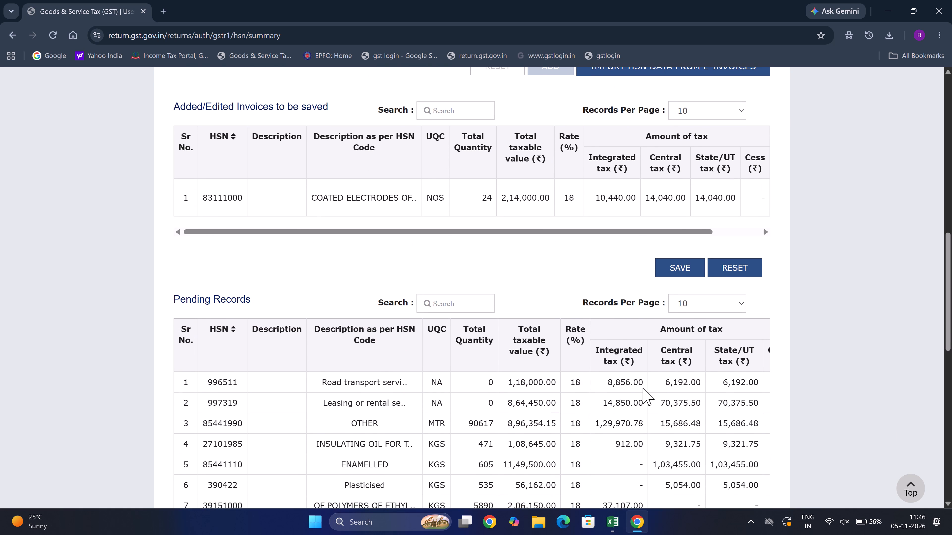
scroll(643, 388, "down", 1)
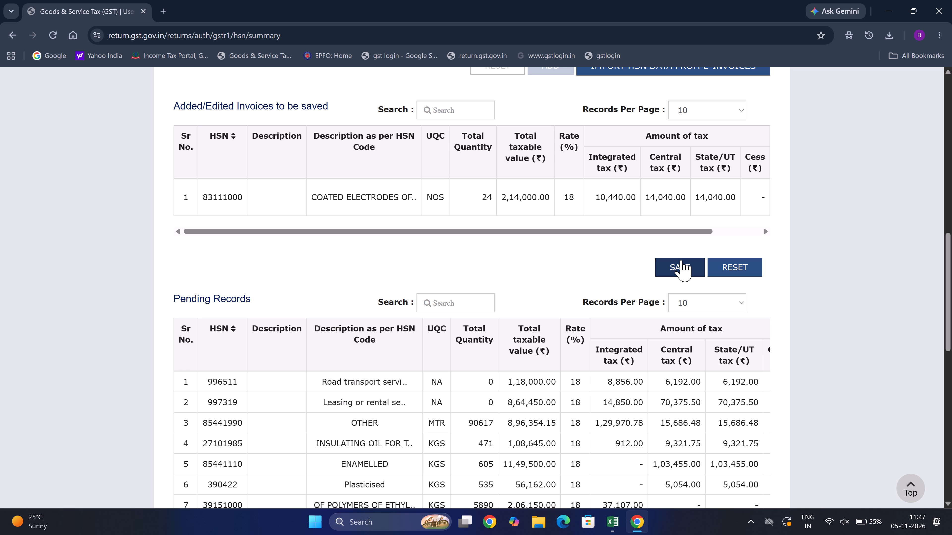
left_click(681, 260)
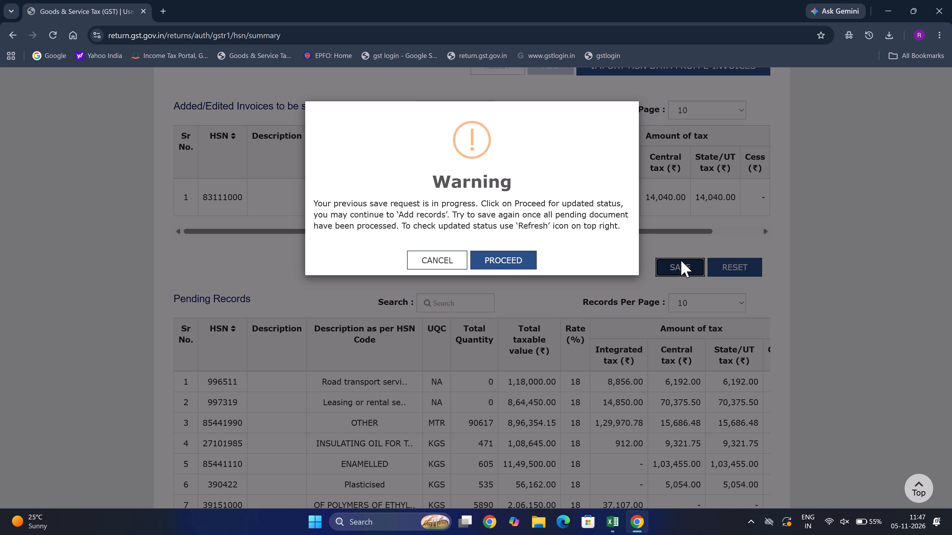
left_click(512, 264)
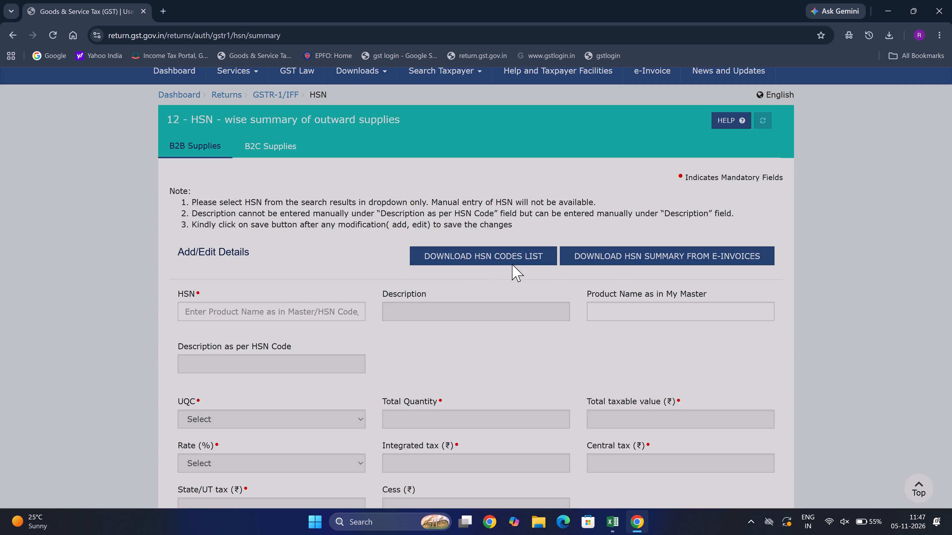
scroll(617, 313, "down", 6)
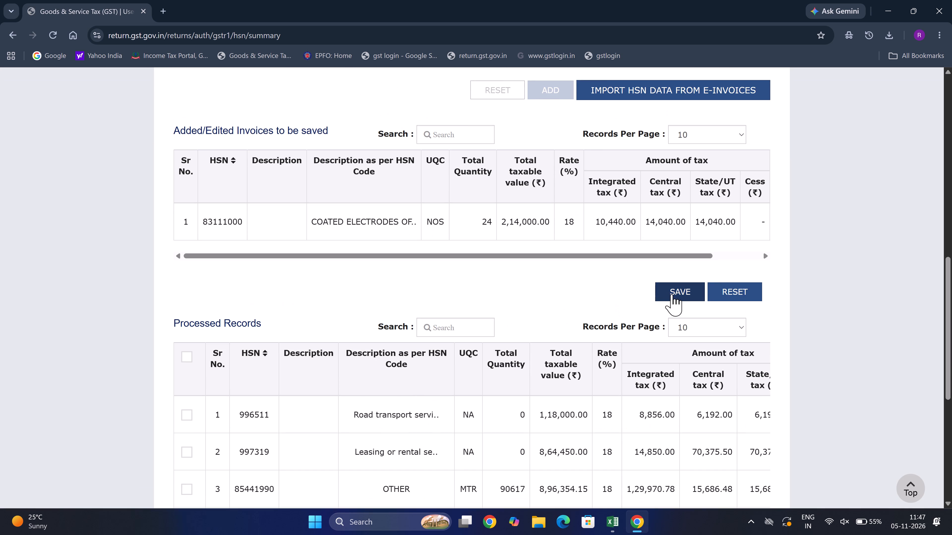
left_click(676, 294)
Start a new B2B entry with HSN 850410, ballasts for discharge lamps or tubes.
scroll(676, 294, "down", 10)
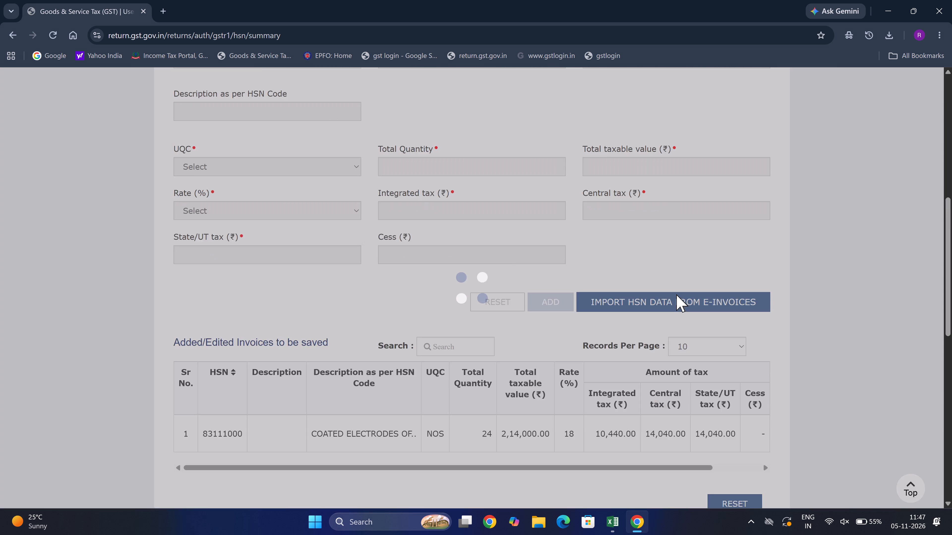
scroll(676, 292, "down", 3)
scroll(676, 292, "up", 9)
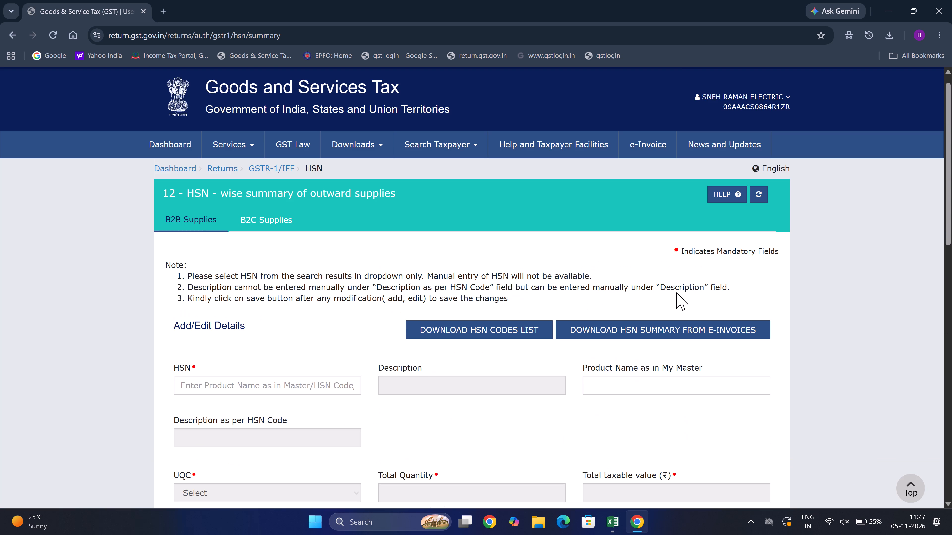
left_click(298, 385)
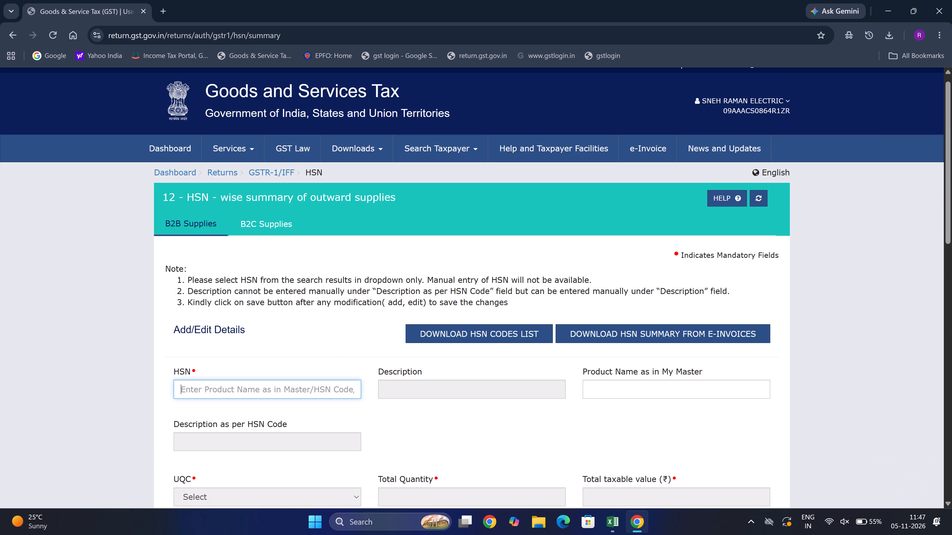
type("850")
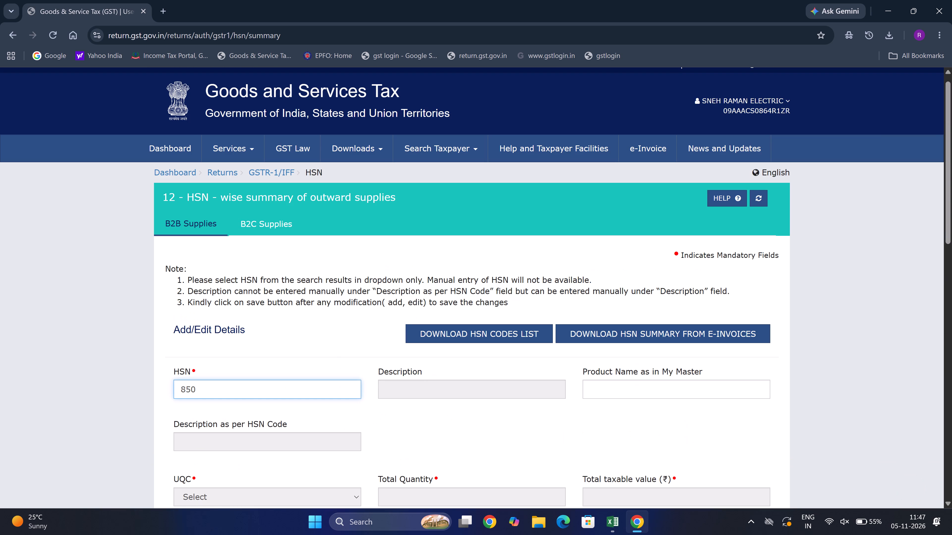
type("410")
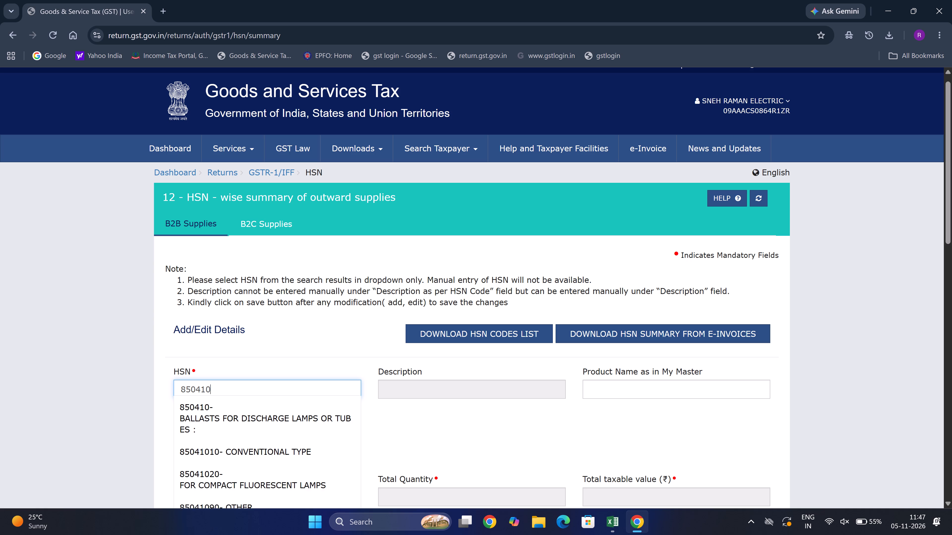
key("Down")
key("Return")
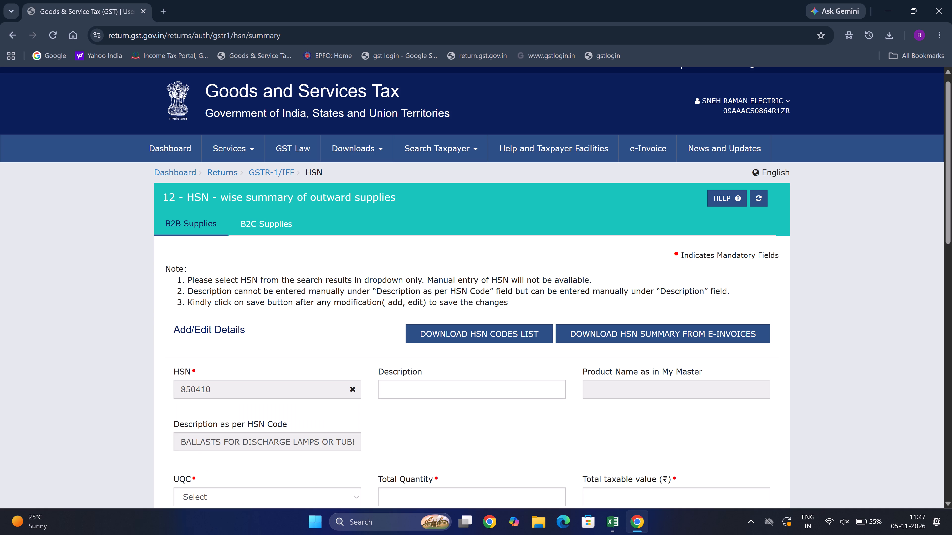
Set the 850410 entry to UQC NOS-NUMBERS, total quantity 6, total taxable value 10084620 and rate 18%.
scroll(574, 452, "down", 2)
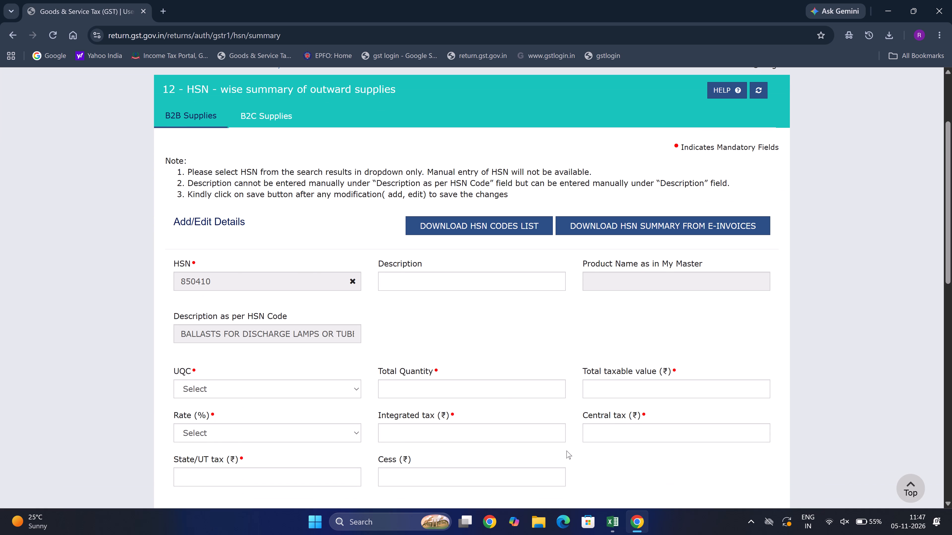
left_click(325, 390)
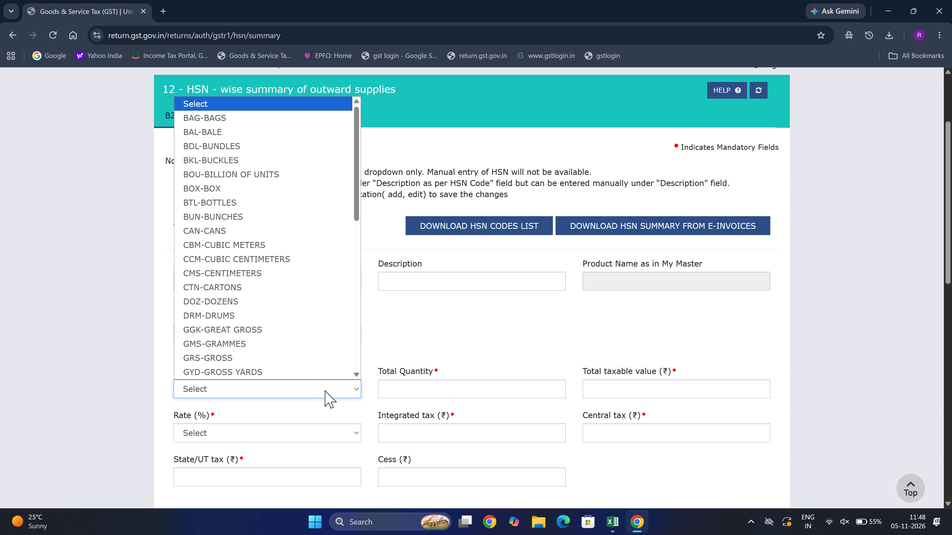
key("n")
key("Tab")
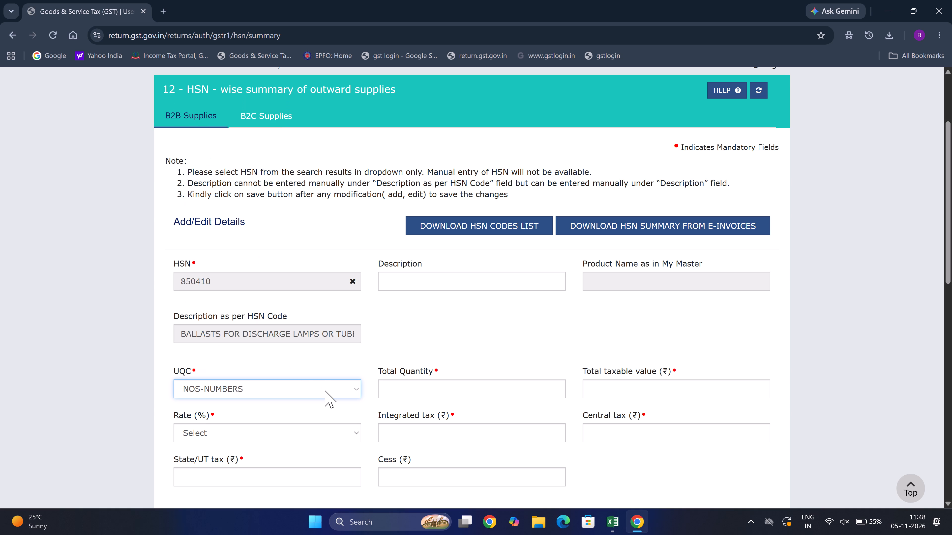
key("Tab")
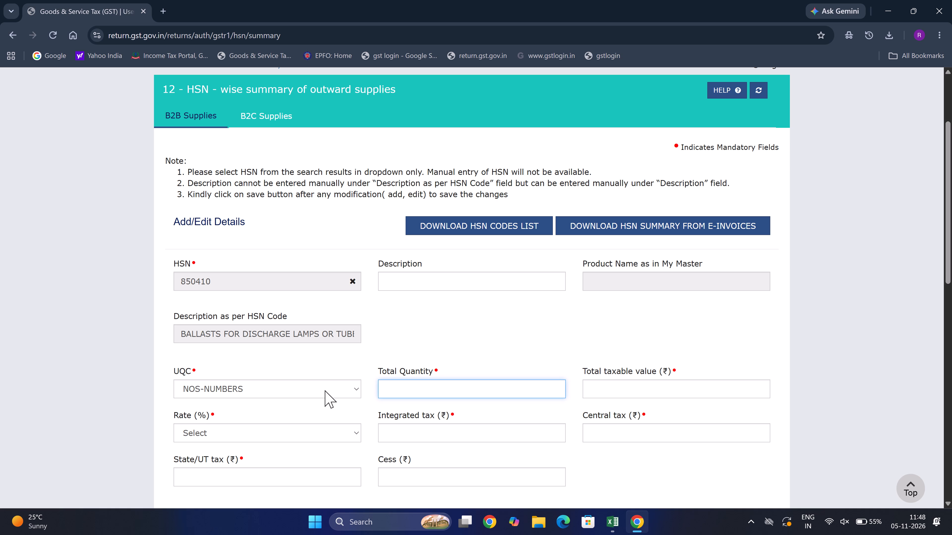
key("6")
key("Tab")
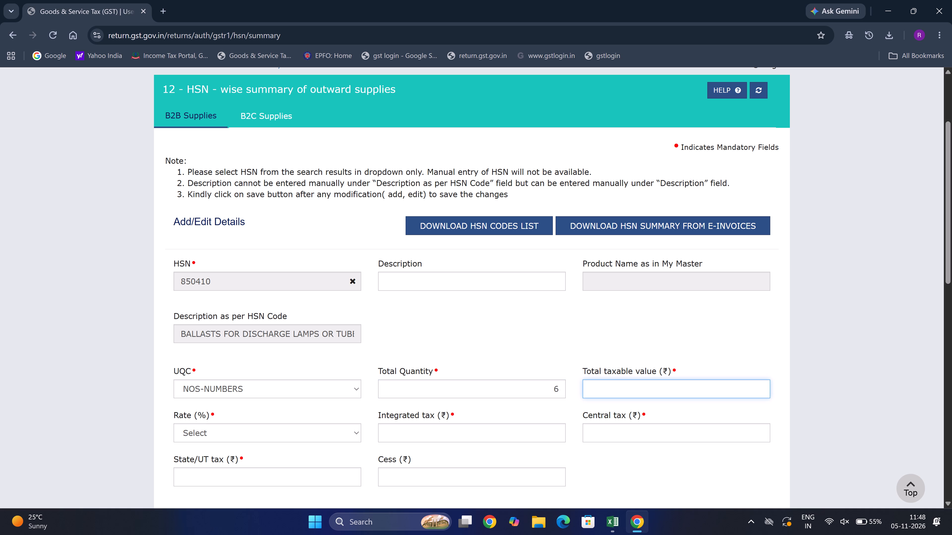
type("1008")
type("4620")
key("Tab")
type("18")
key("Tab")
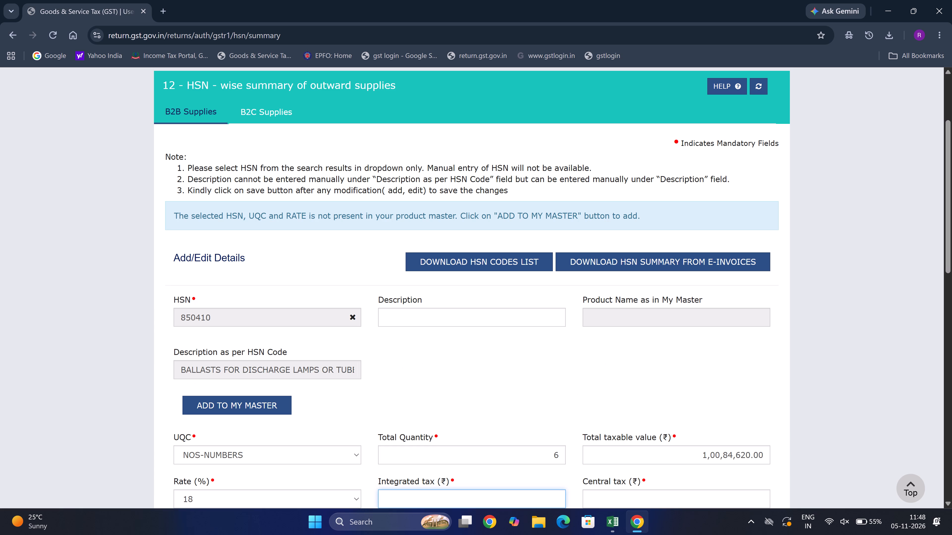
Enter integrated tax 922935.6, central tax 446148 and State/UT tax 446148, and add the 850410 record.
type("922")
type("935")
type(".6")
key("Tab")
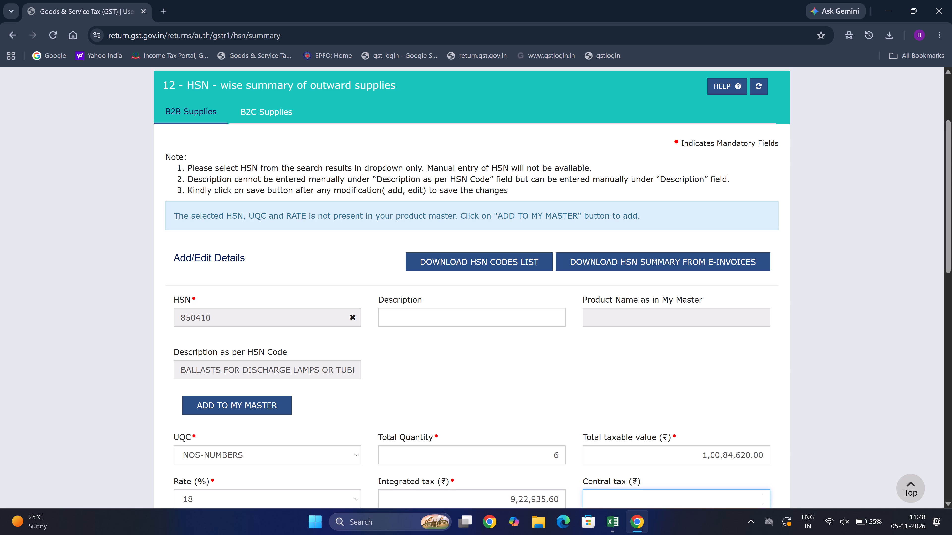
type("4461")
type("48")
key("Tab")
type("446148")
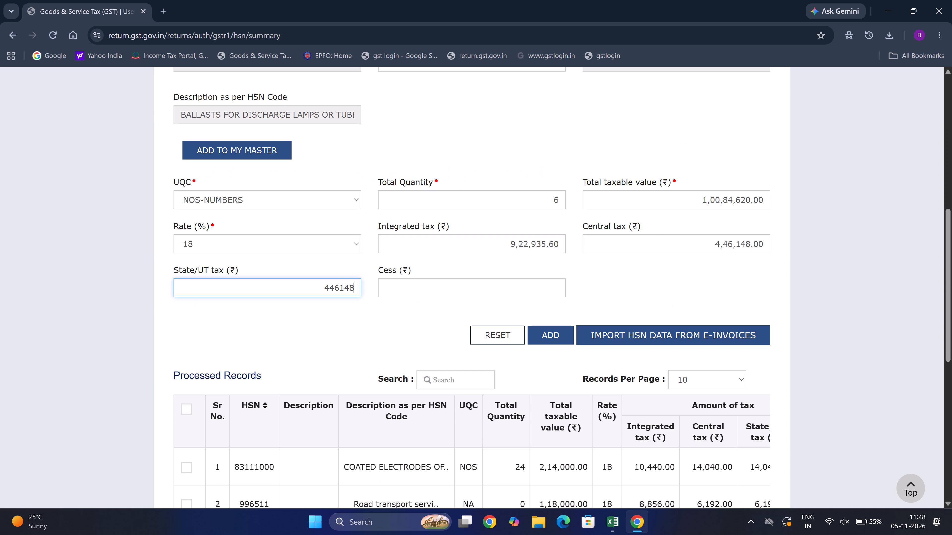
left_click(547, 331)
Save the added 850410 record.
scroll(547, 331, "down", 4)
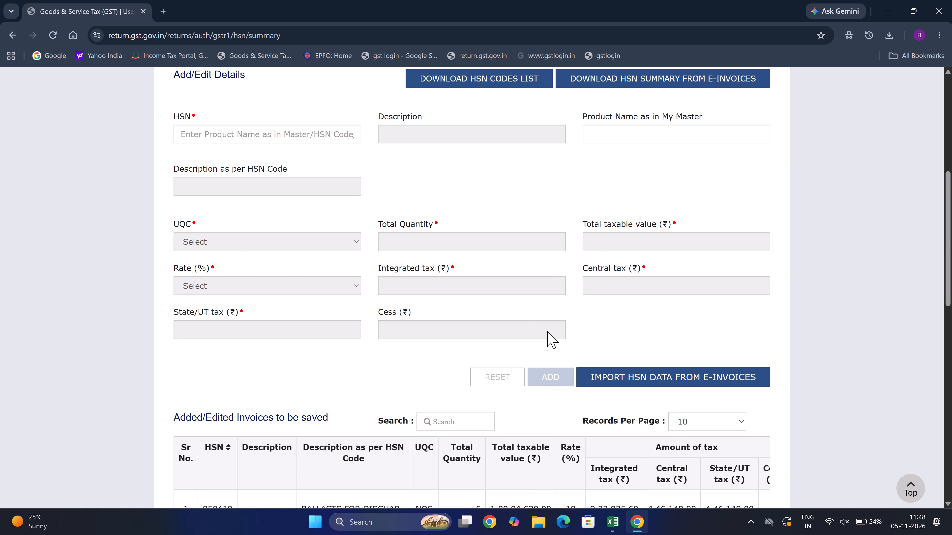
scroll(547, 331, "down", 5)
left_click(677, 286)
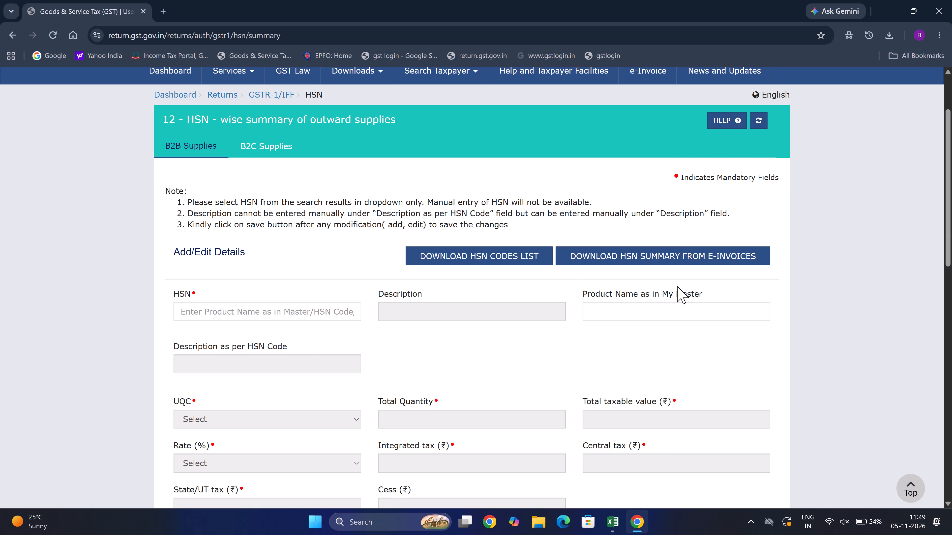
Check the processed records and start a new B2B entry with HSN 850440, static converters.
scroll(677, 286, "down", 5)
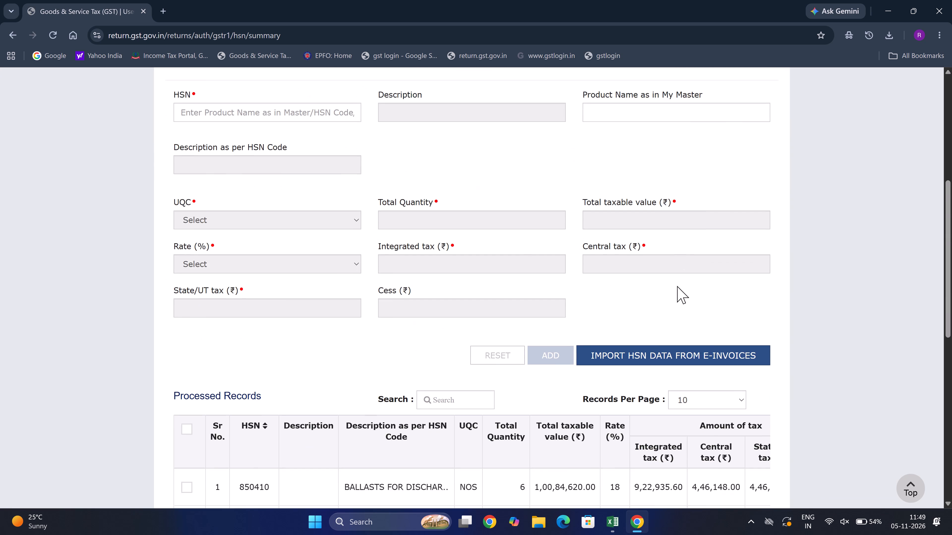
scroll(677, 286, "down", 3)
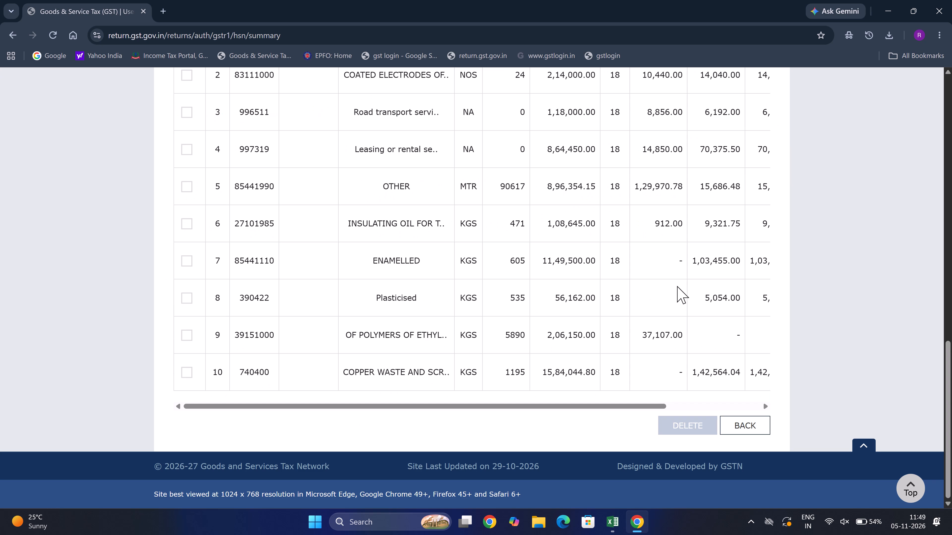
scroll(677, 286, "up", 5)
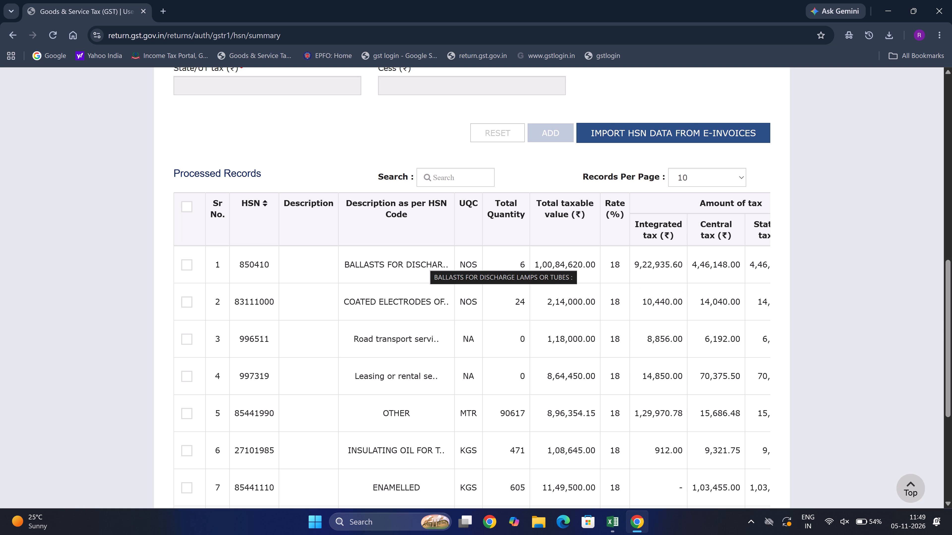
scroll(424, 262, "up", 3)
scroll(303, 238, "up", 3)
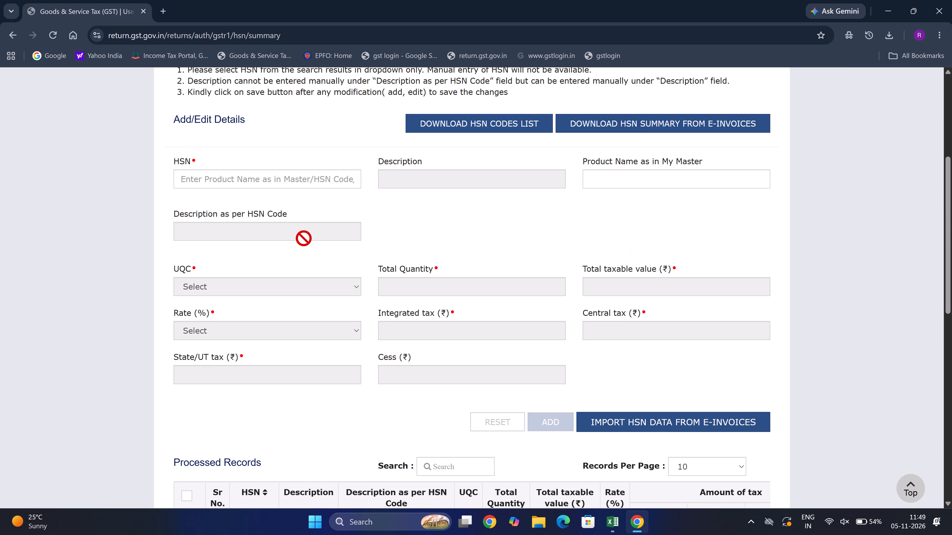
left_click(294, 178)
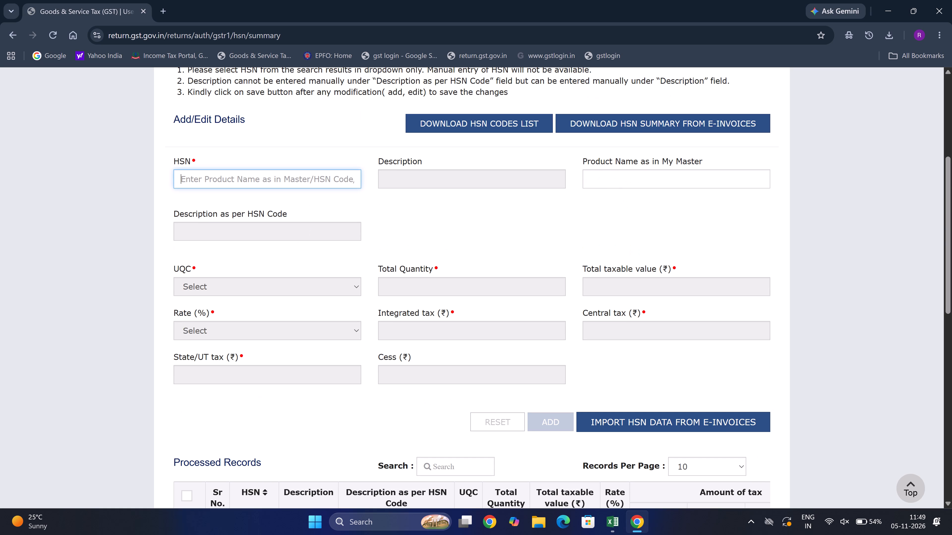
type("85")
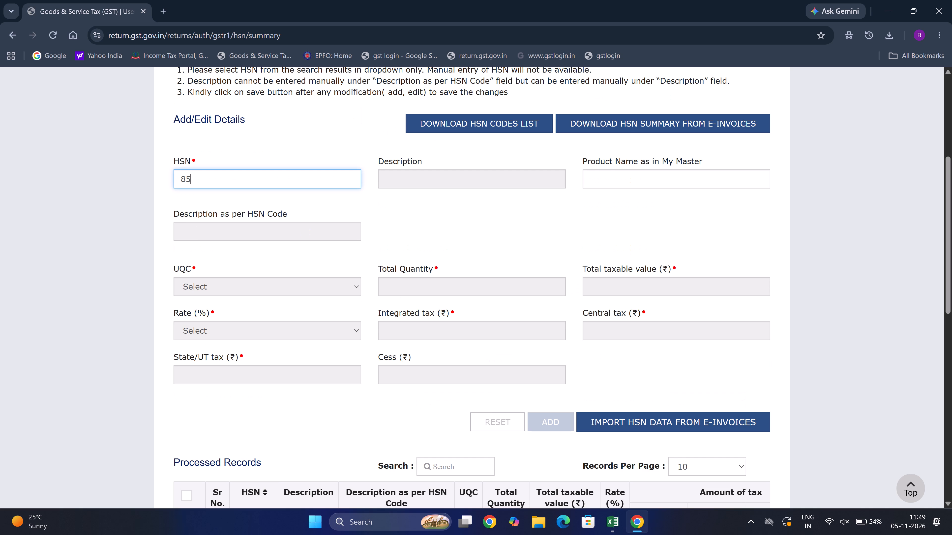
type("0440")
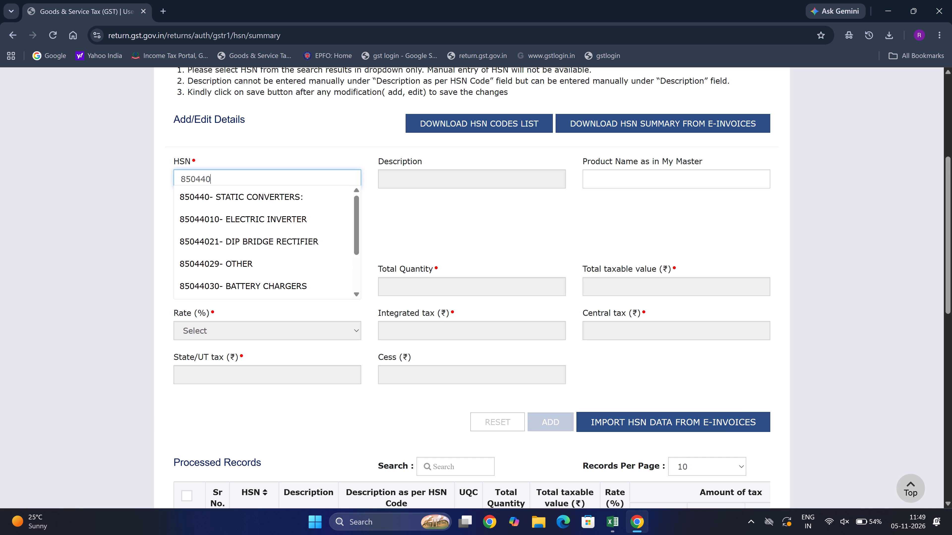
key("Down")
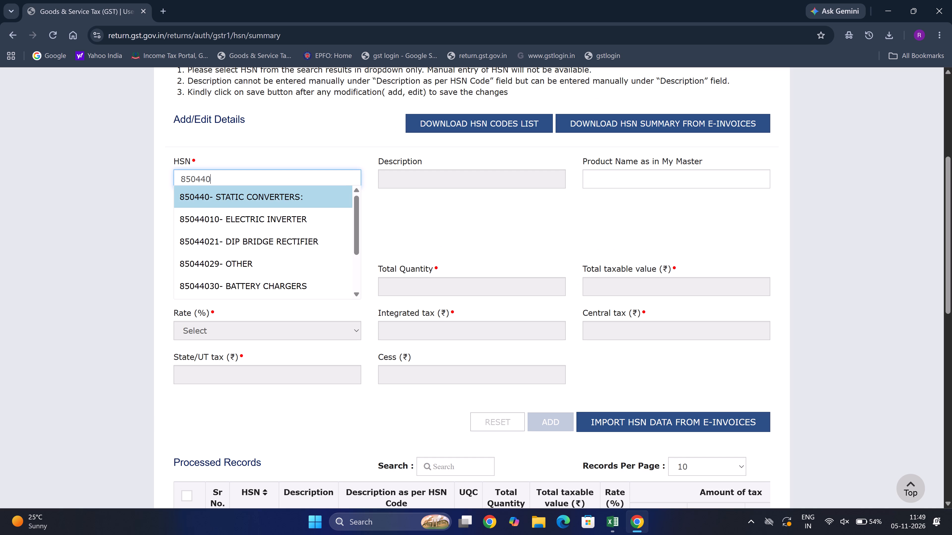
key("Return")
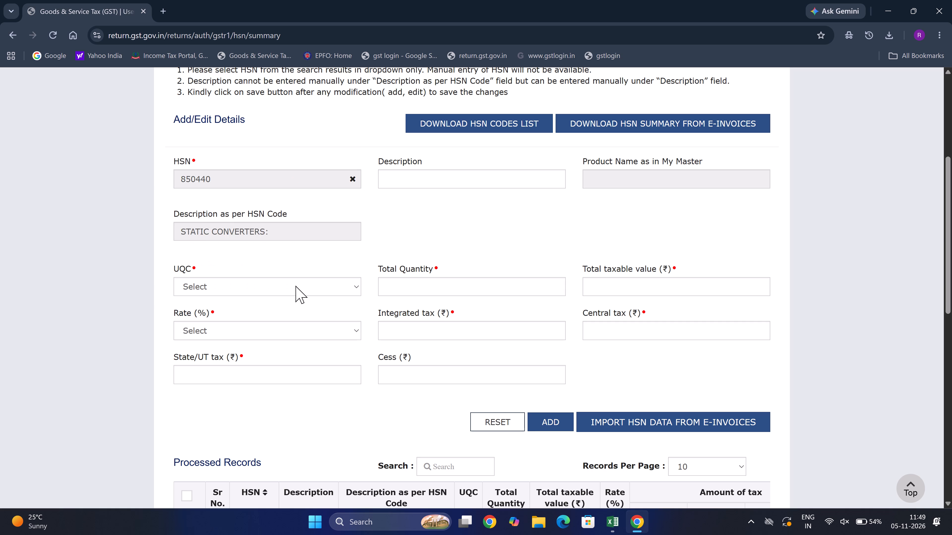
Set the 850440 entry to UQC NOS-NUMBERS, total quantity 21, total taxable value 972650 and rate 18%.
left_click(296, 286)
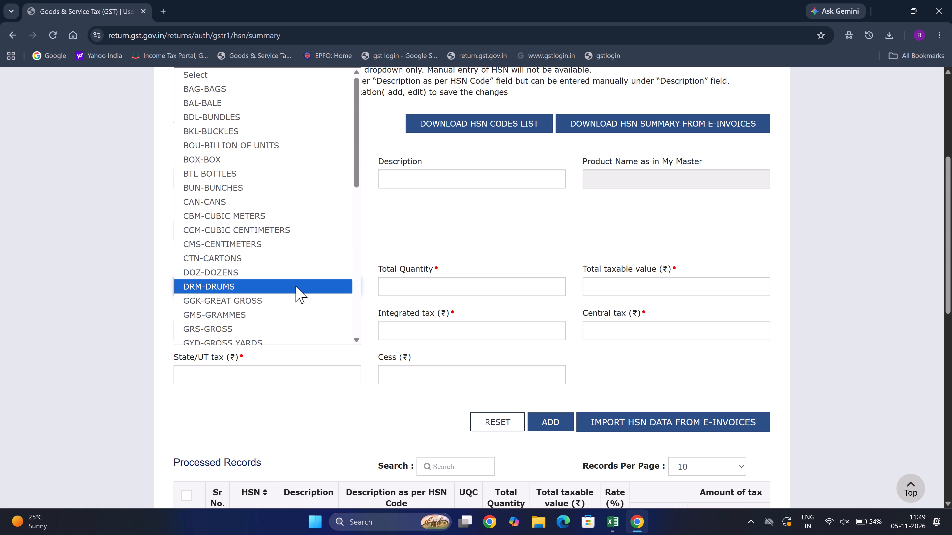
key("n")
key("Tab")
key("Tab")
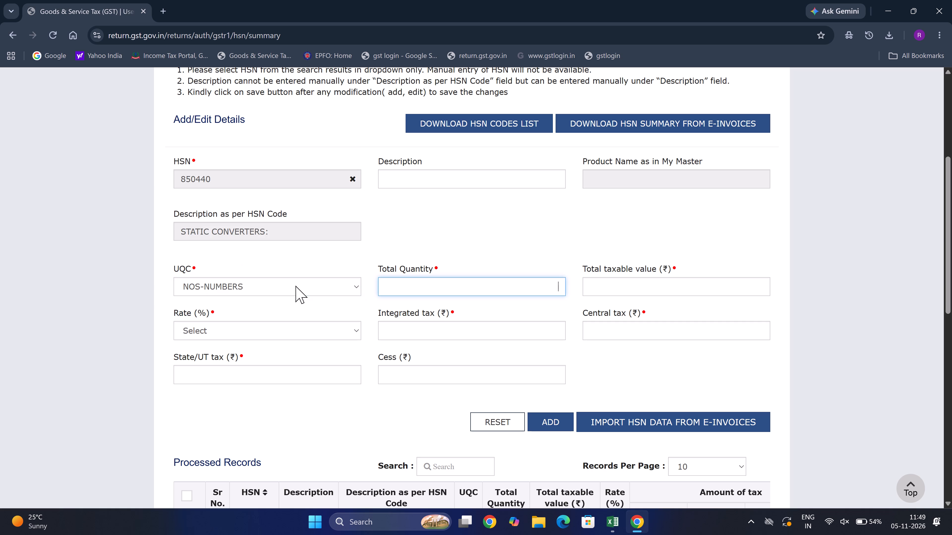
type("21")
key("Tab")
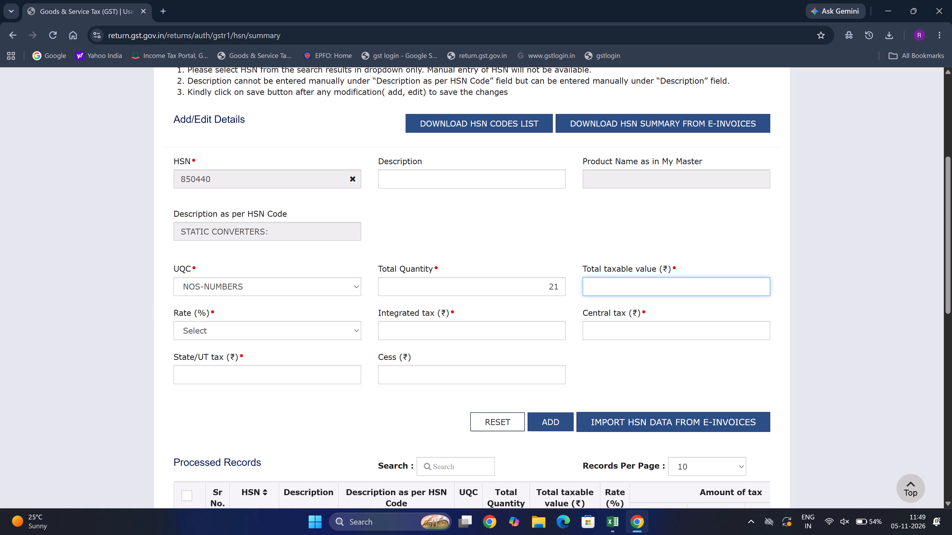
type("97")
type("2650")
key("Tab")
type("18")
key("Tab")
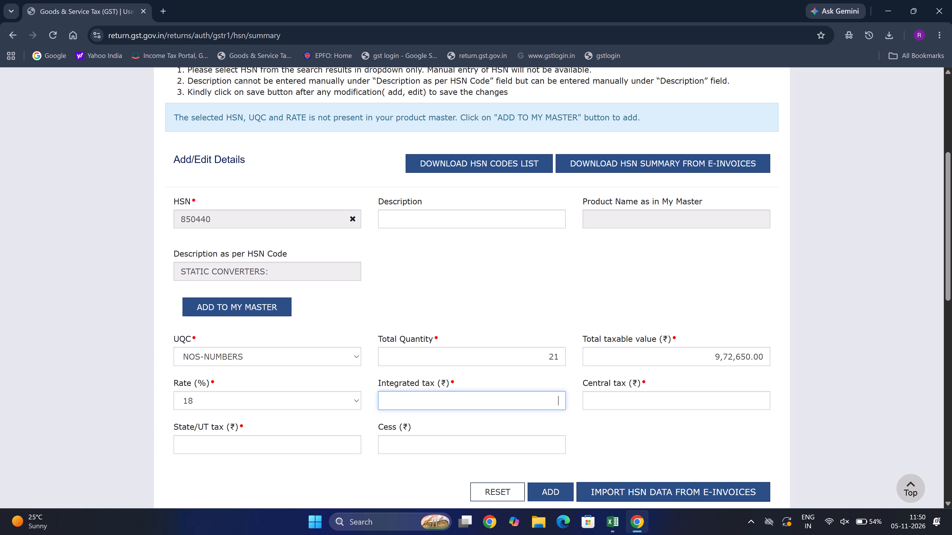
Enter integrated tax 126216, central tax 24430.5 and State/UT tax 24430.5, and add the 850440 record.
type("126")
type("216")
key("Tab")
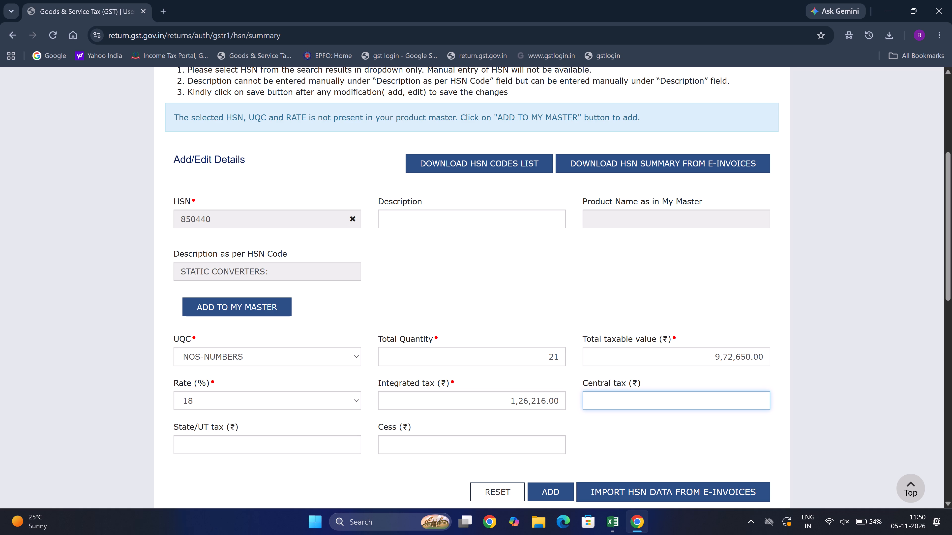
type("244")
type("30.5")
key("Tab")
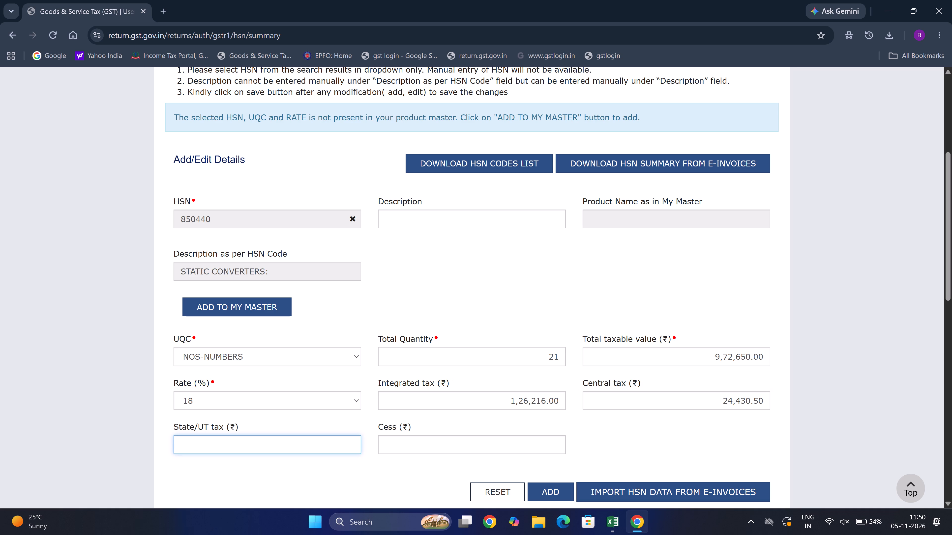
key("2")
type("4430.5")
left_click(543, 489)
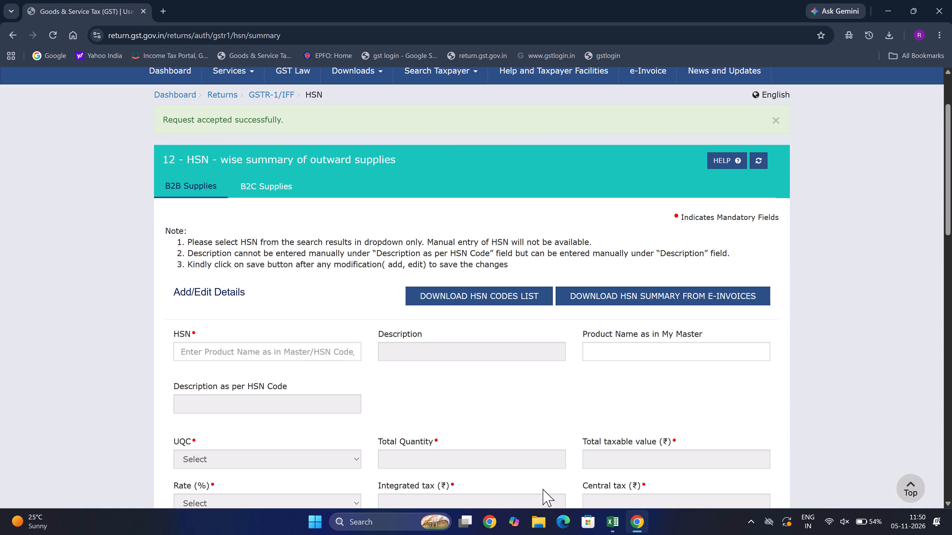
Save the added 850440 record.
scroll(543, 489, "down", 7)
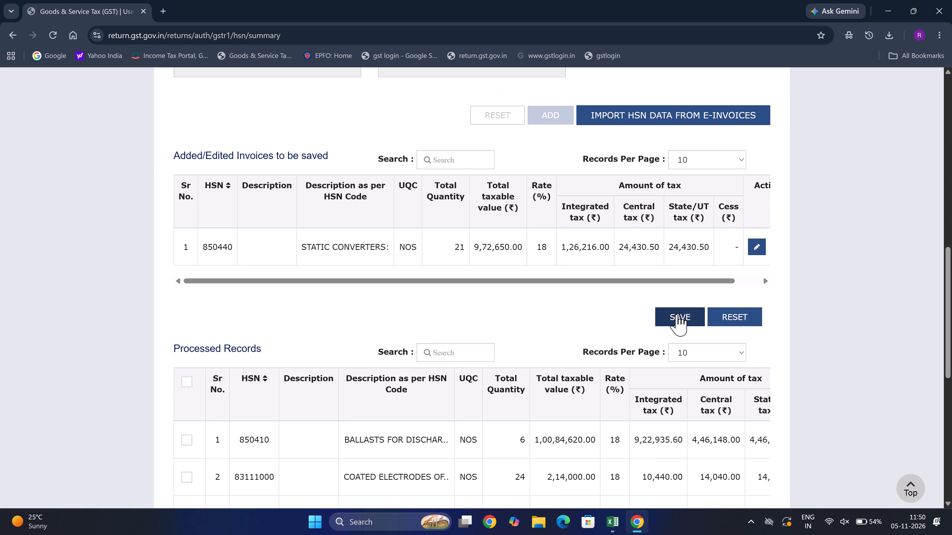
left_click(676, 314)
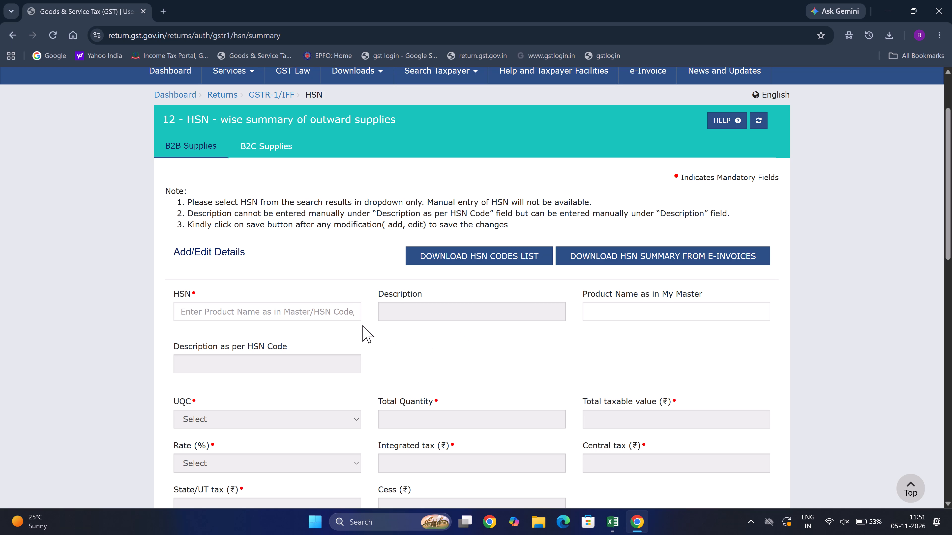
Start a new B2B entry with HSN 85441990, described as OTHER.
left_click(340, 317)
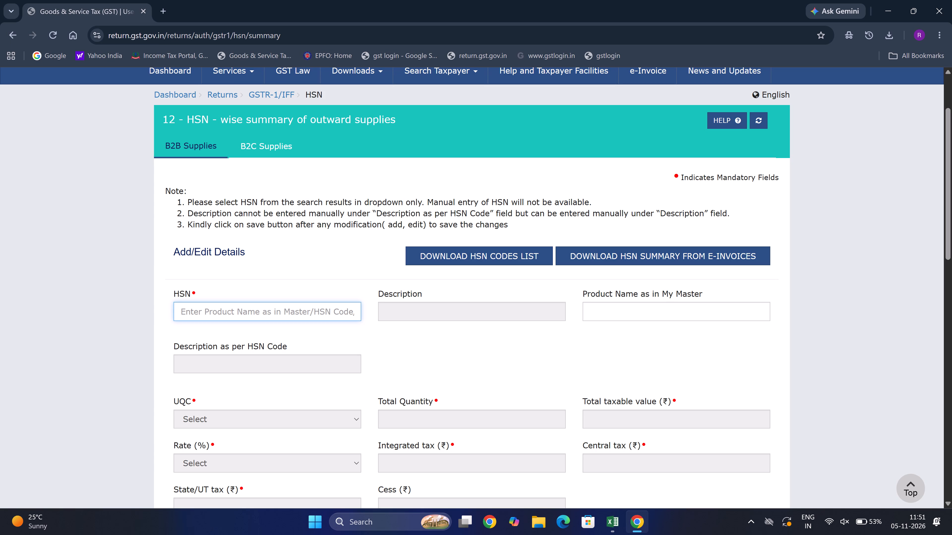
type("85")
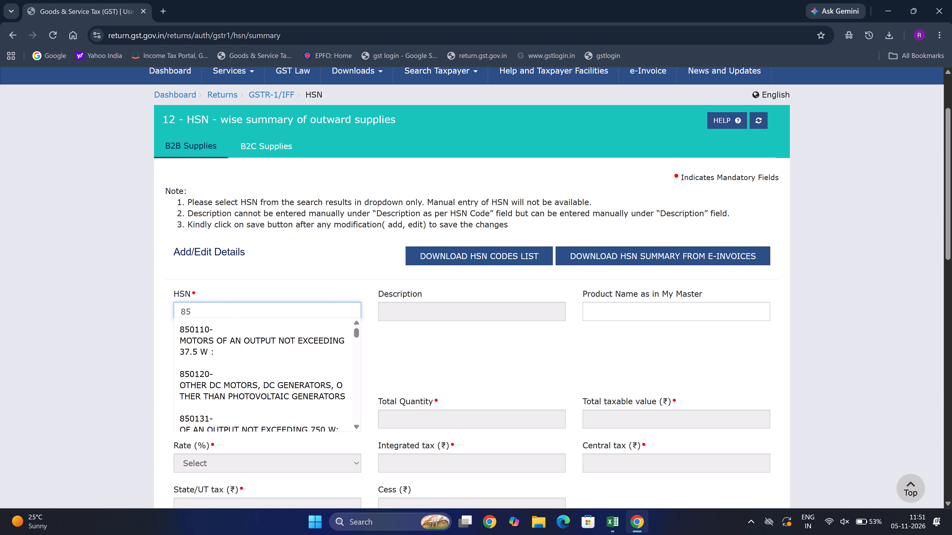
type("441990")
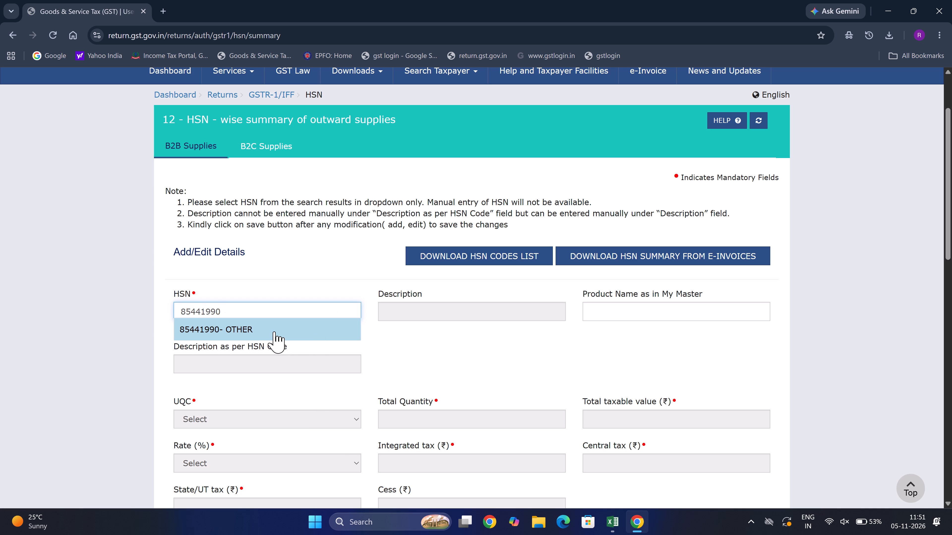
left_click(274, 331)
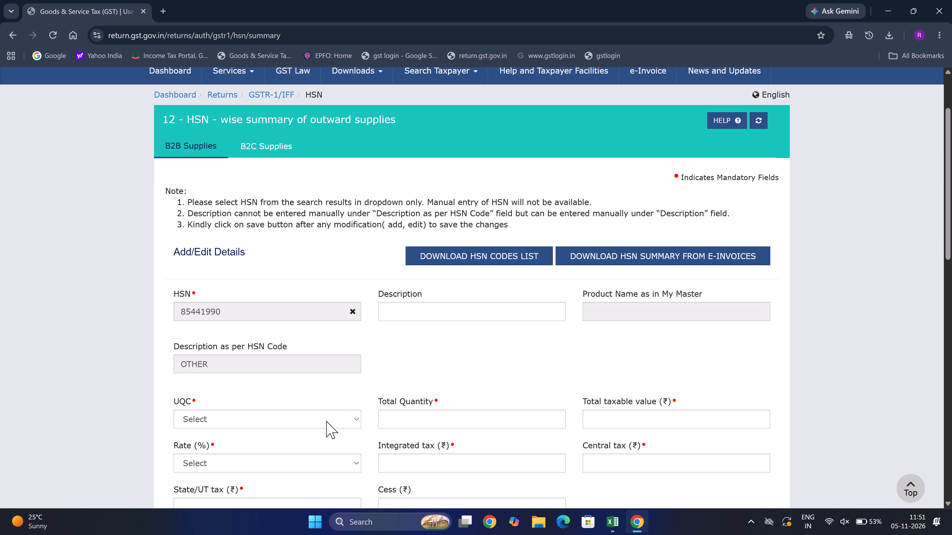
Set the 85441990 entry to UQC NOS-NUMBERS, total quantity 233595, total taxable value 13540615.6 and rate 18%.
left_click(326, 421)
key("n")
key("Tab")
key("Tab")
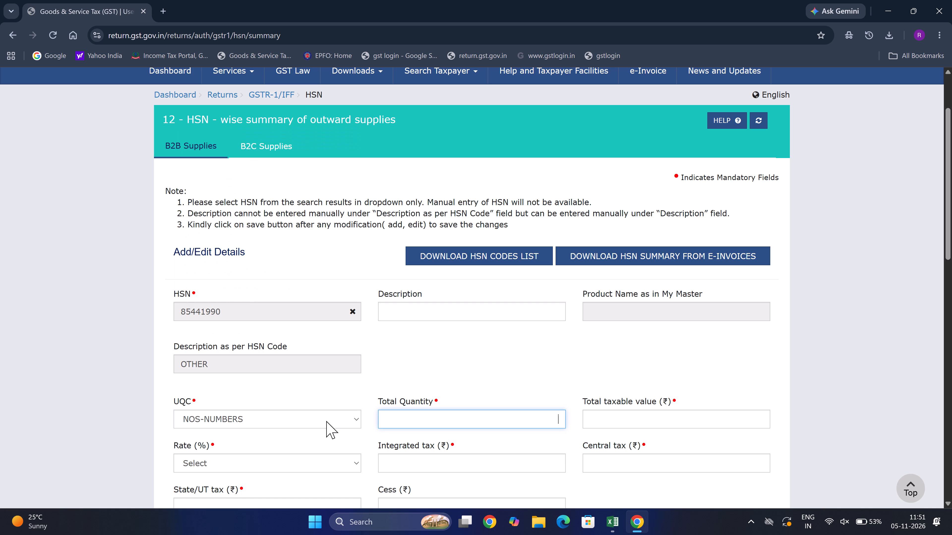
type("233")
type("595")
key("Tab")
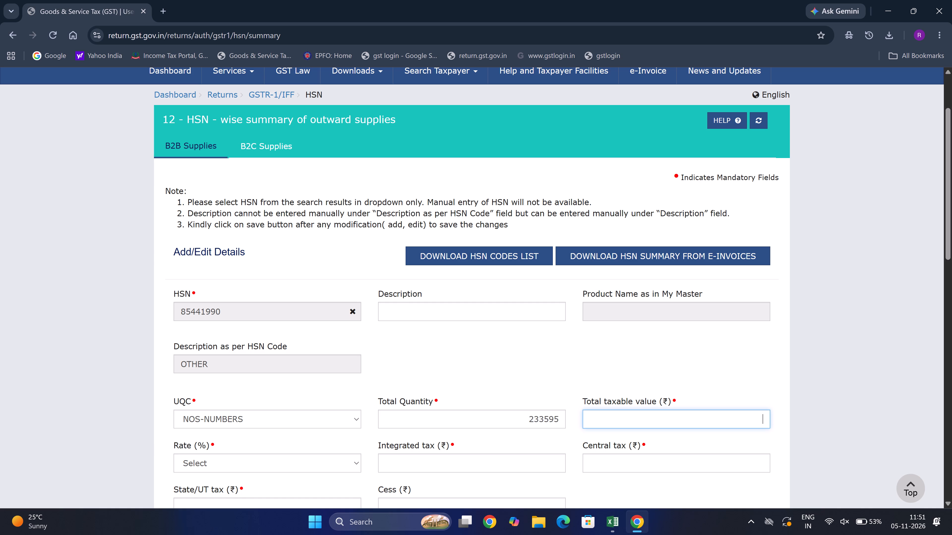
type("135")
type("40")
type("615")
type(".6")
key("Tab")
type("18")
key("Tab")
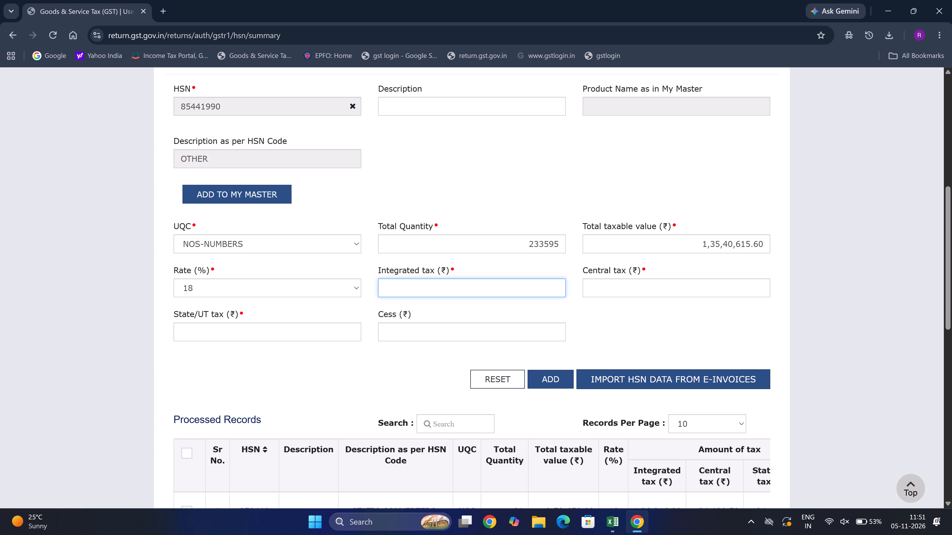
Enter integrated tax 1288936.23, central tax 574187.28 and State/UT tax 574187.28, and add the 85441990 record.
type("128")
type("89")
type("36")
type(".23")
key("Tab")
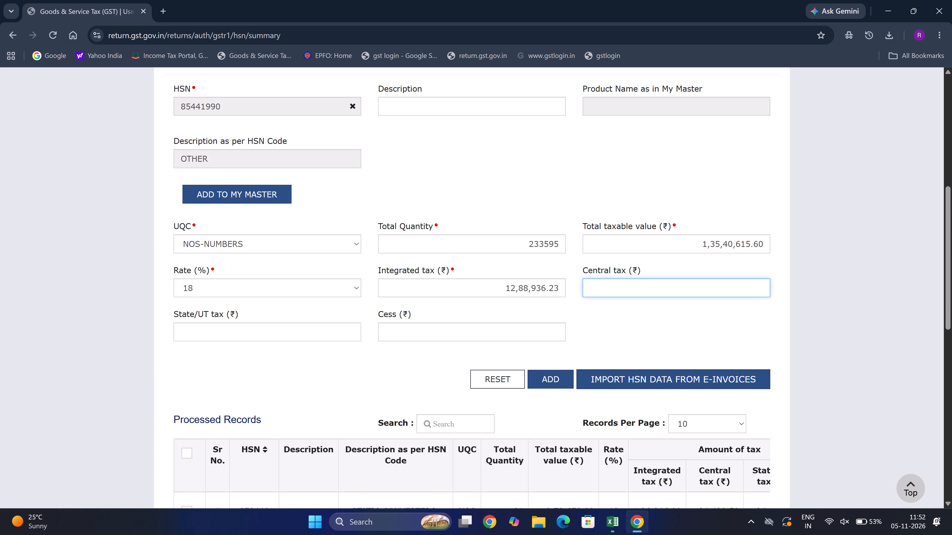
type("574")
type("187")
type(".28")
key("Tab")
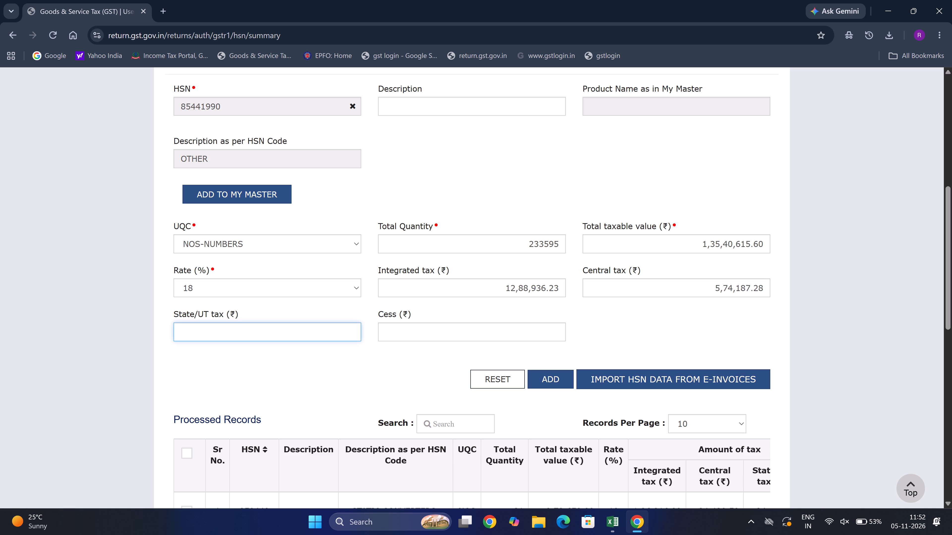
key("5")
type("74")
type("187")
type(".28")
left_click(548, 383)
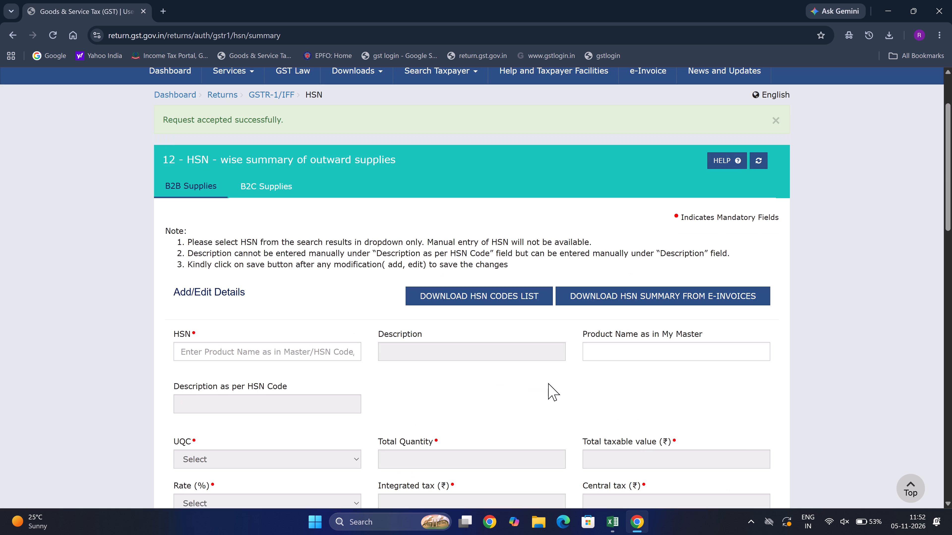
Save the added 85441990 record.
scroll(548, 383, "down", 5)
scroll(646, 347, "down", 2)
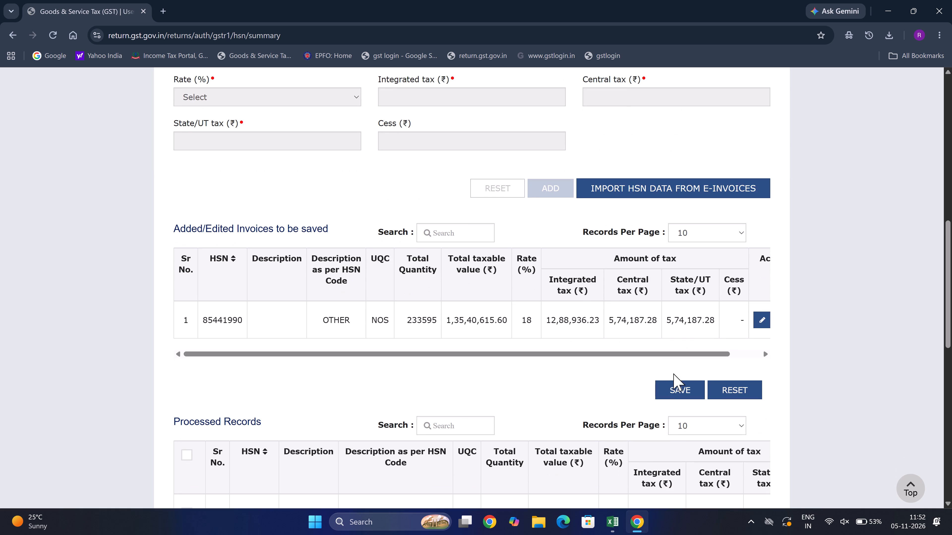
left_click(678, 383)
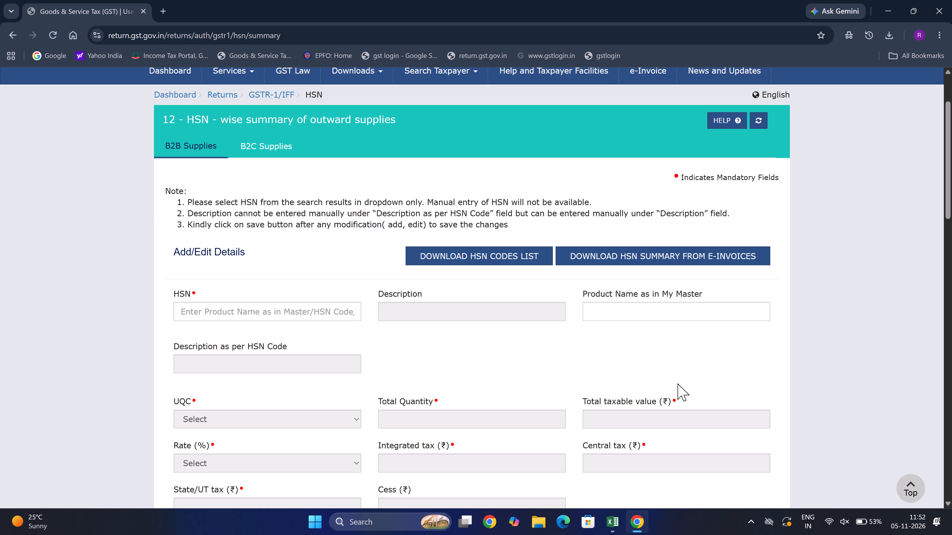
Leave the HSN-wise summary and return to the main GSTR-1 page.
scroll(678, 383, "down", 11)
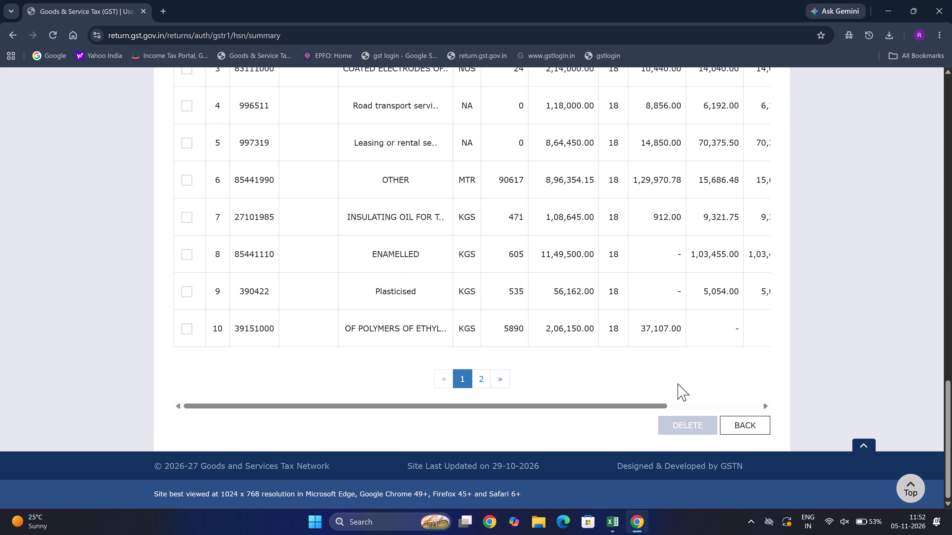
scroll(678, 383, "down", 1)
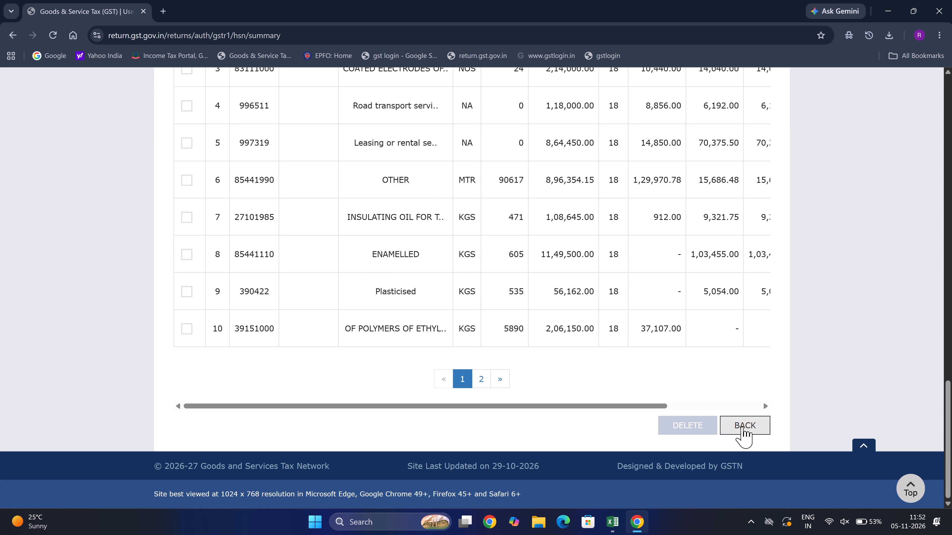
left_click(742, 427)
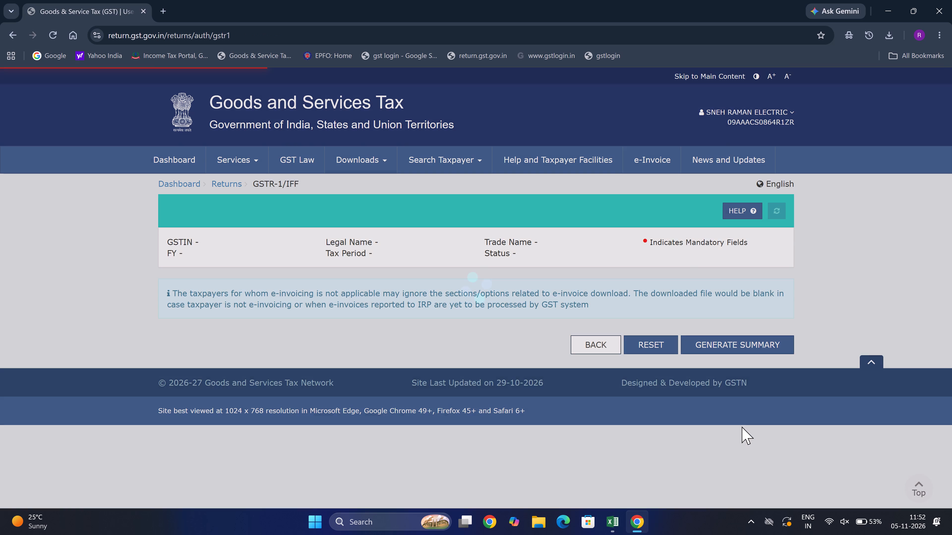
Generate the GSTR-1 summary for October and refresh the return's status.
scroll(742, 427, "down", 5)
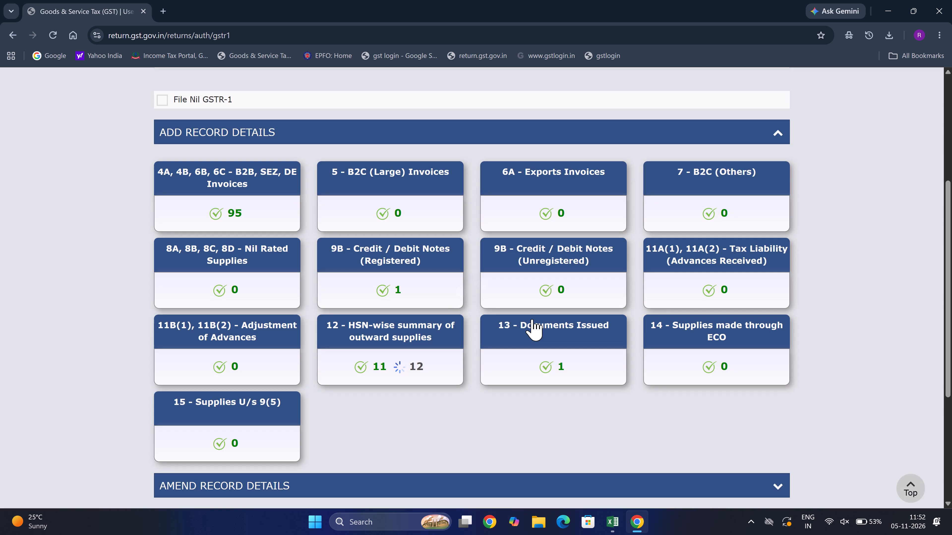
scroll(496, 280, "down", 5)
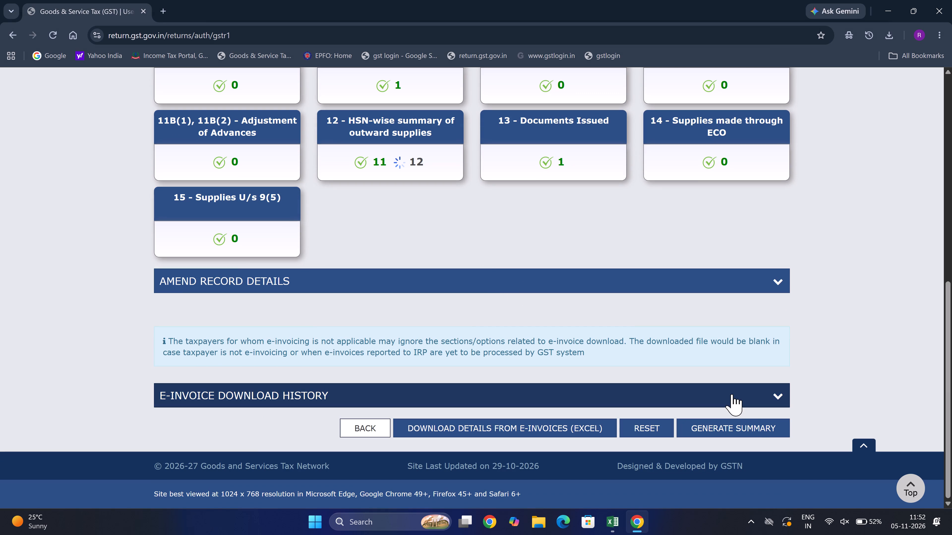
left_click(757, 423)
scroll(757, 423, "down", 2)
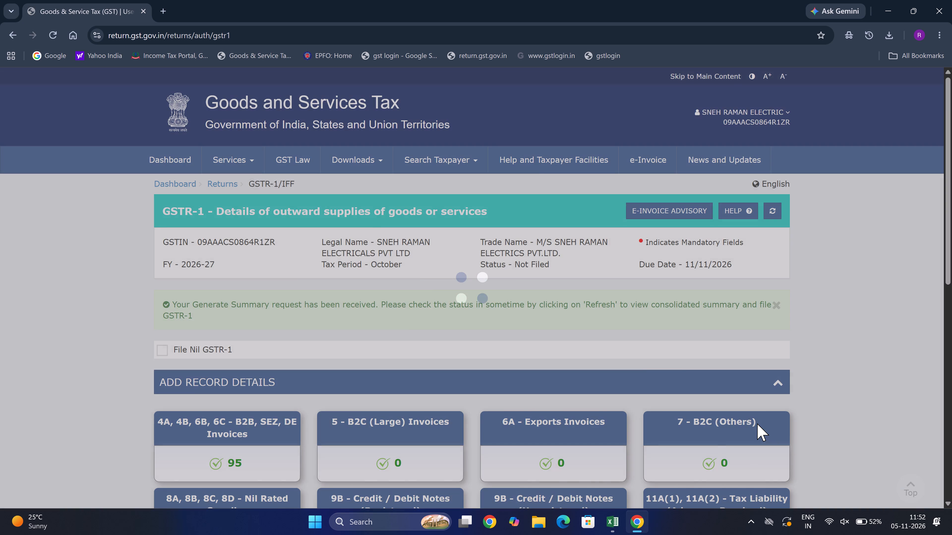
scroll(757, 423, "down", 8)
scroll(757, 423, "up", 3)
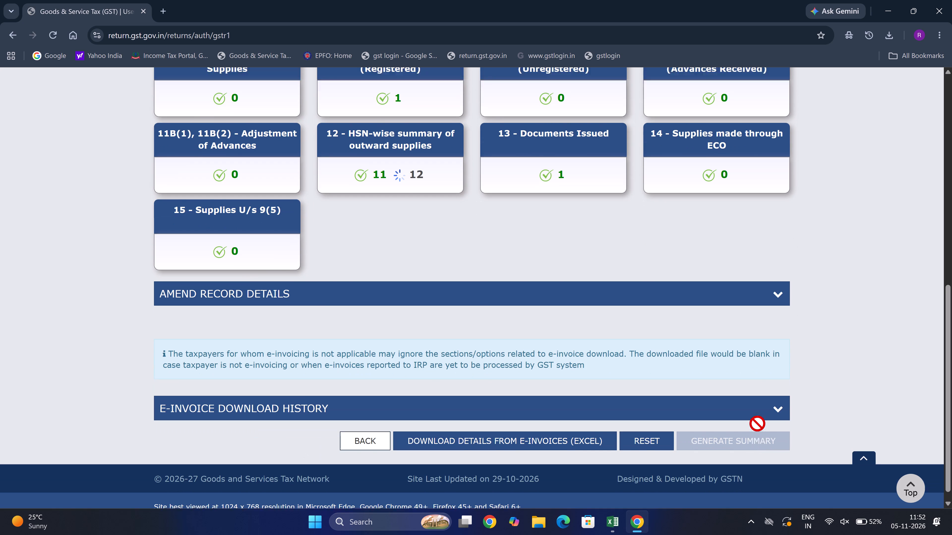
scroll(757, 423, "up", 3)
left_click(770, 124)
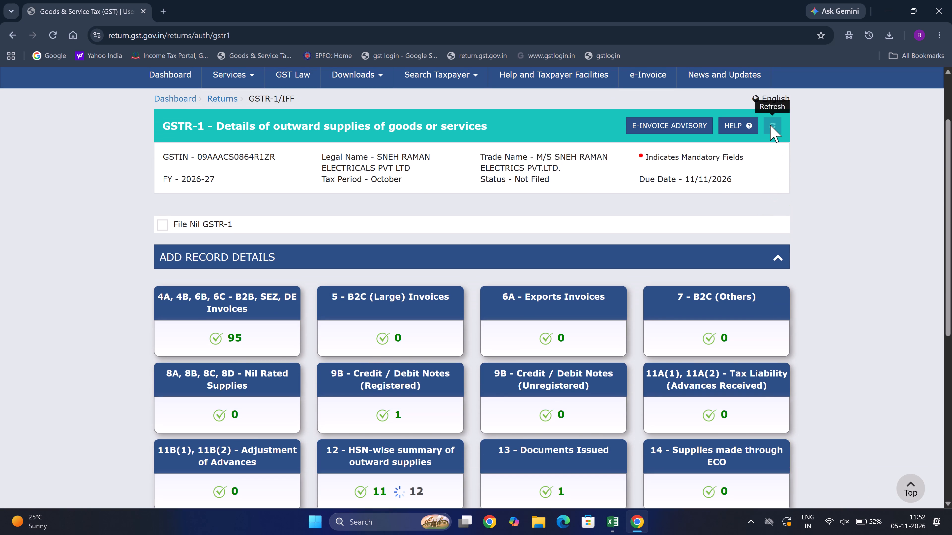
Proceed to the GSTR-1 file/summary page.
scroll(762, 282, "down", 9)
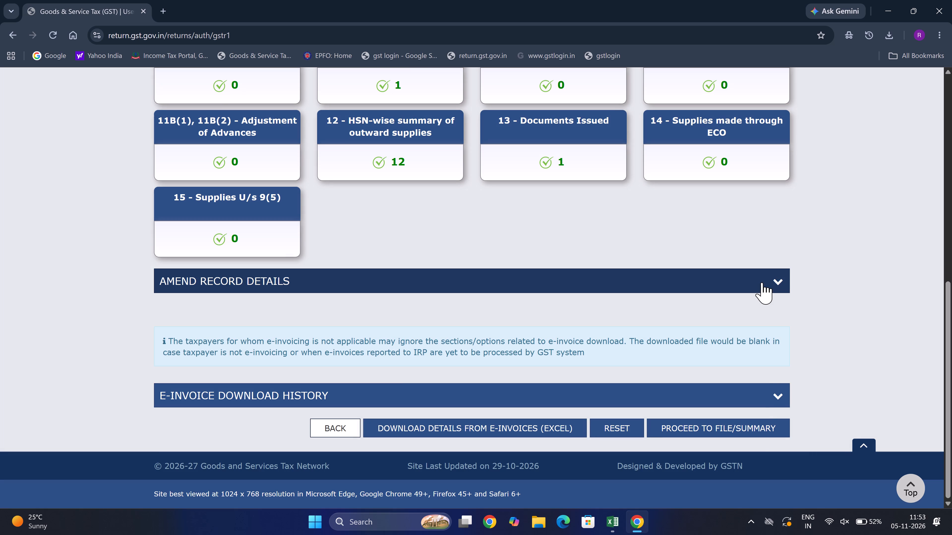
left_click(759, 427)
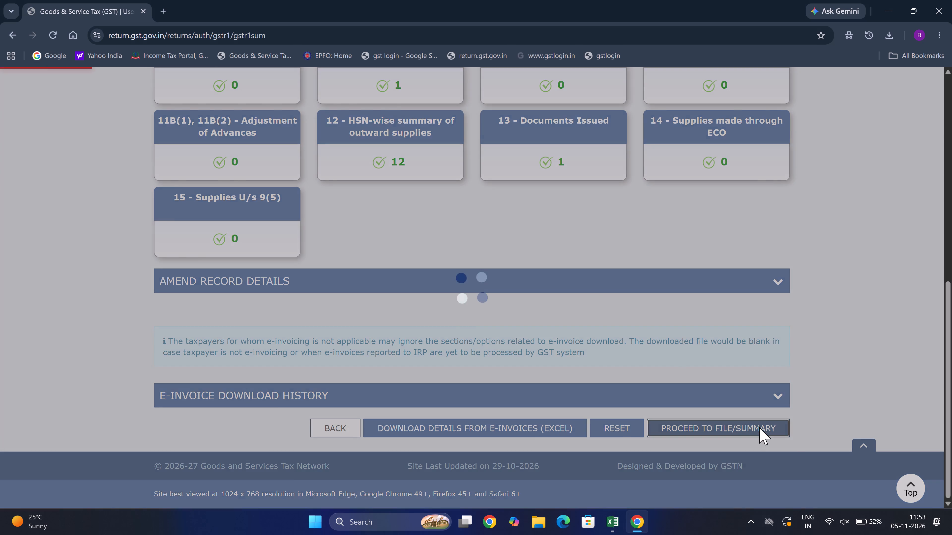
Review the consolidated summary, checking record counts, values and tax amounts of the outward supply sections.
scroll(759, 427, "down", 4)
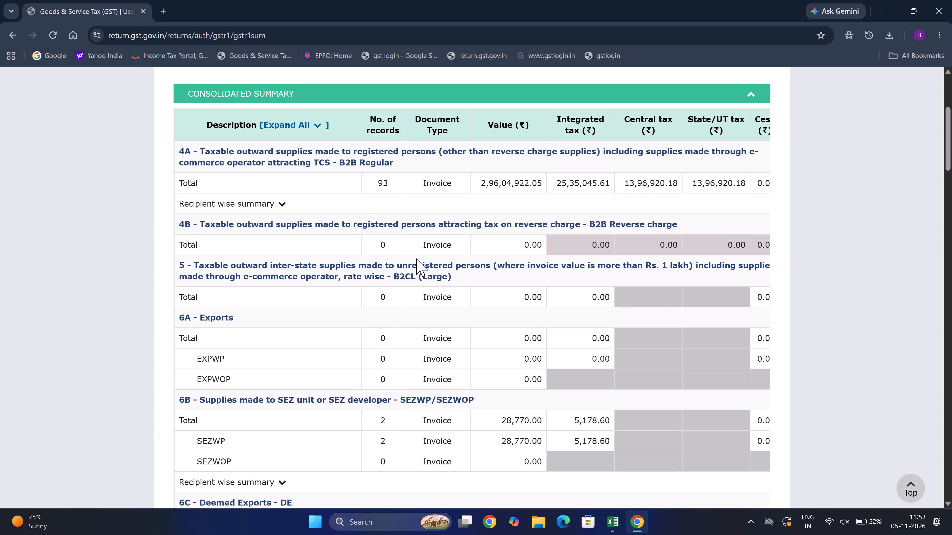
scroll(416, 258, "down", 2)
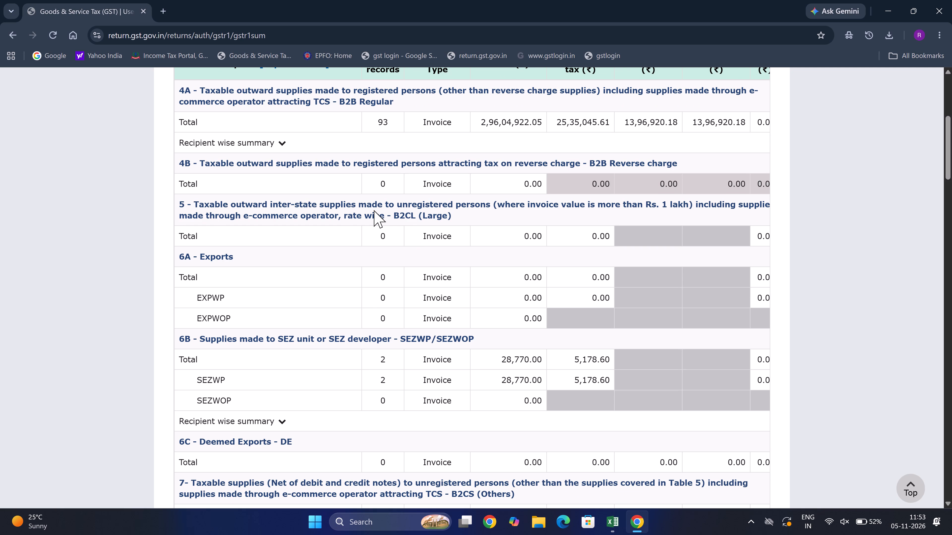
scroll(541, 286, "down", 5)
scroll(541, 286, "up", 1)
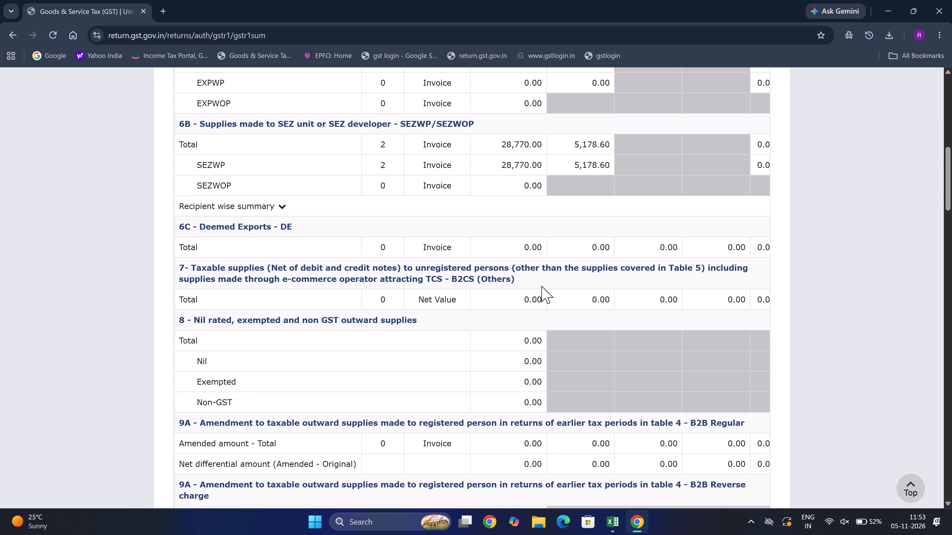
scroll(541, 286, "up", 5)
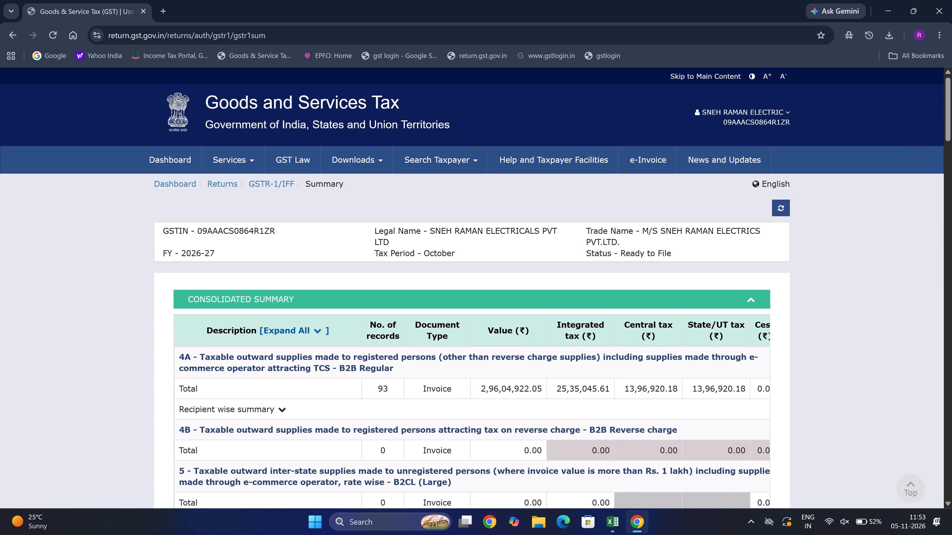
scroll(541, 286, "down", 3)
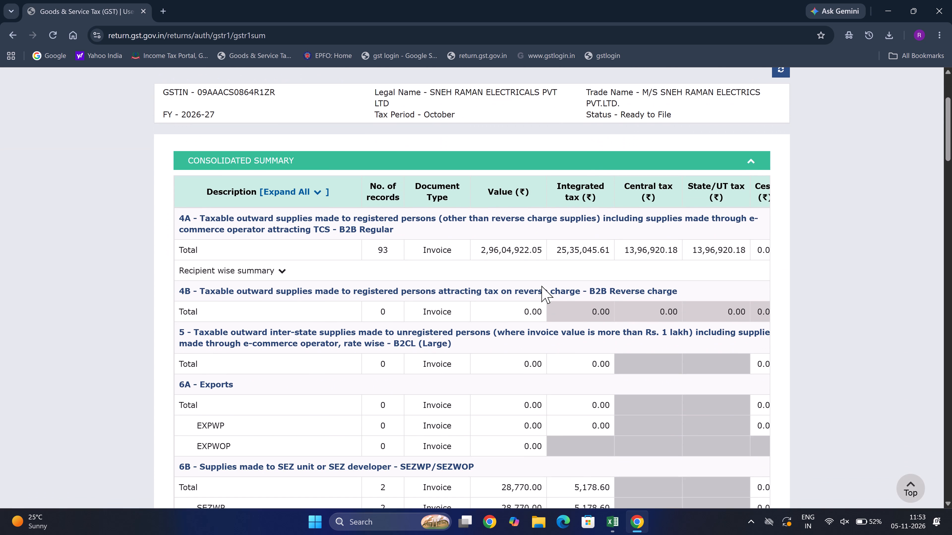